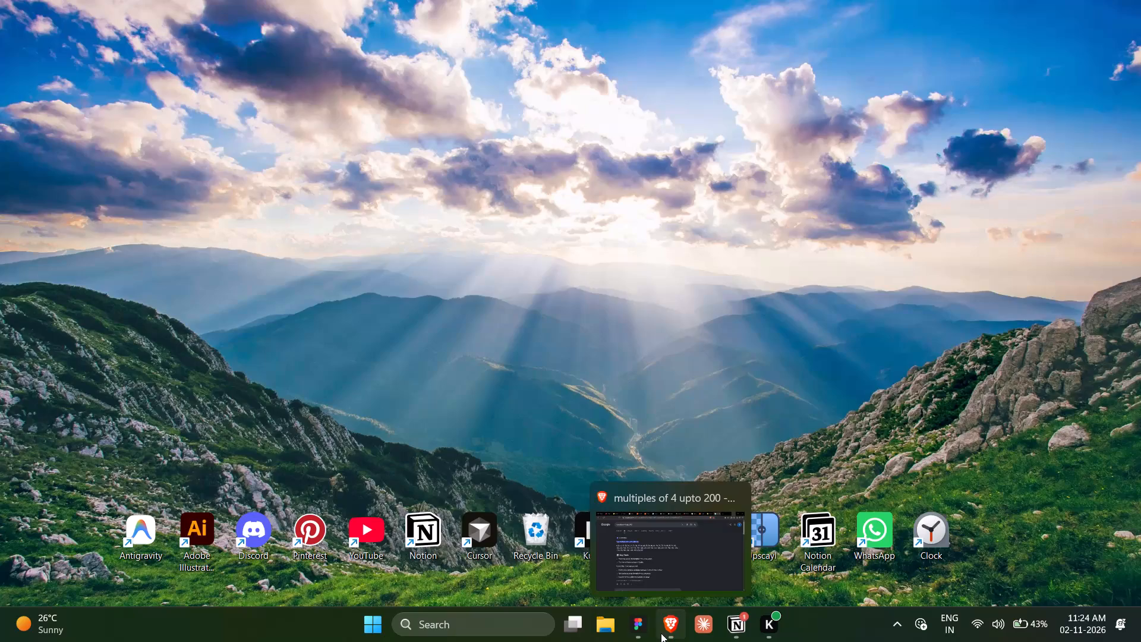
Switch to the "Step taking app screens" file in Figma.
click(673, 630)
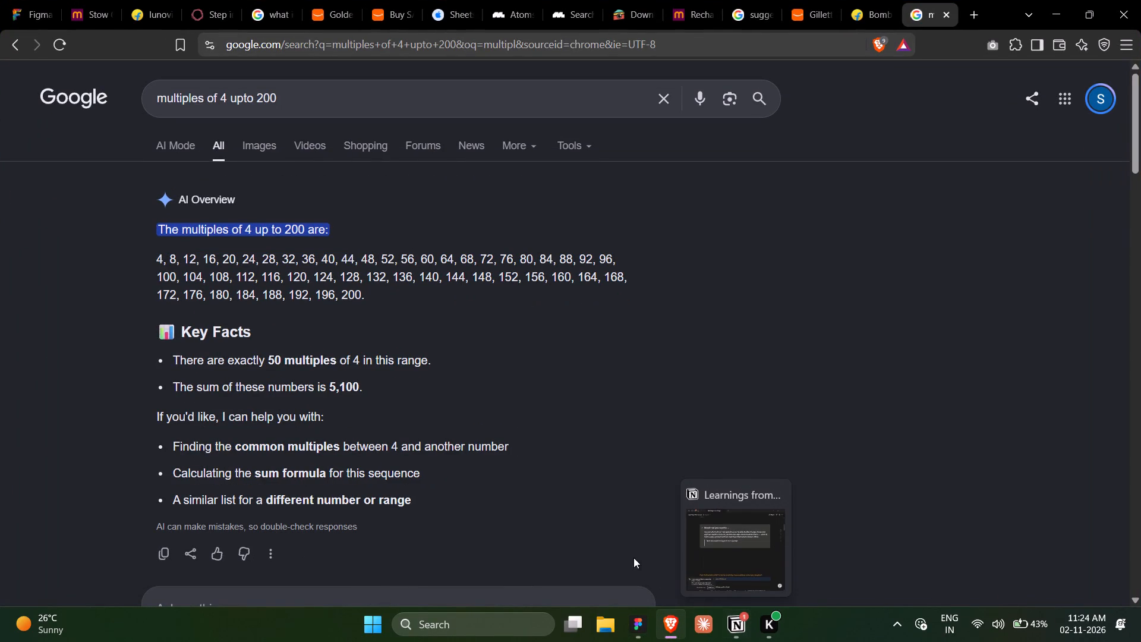
click(630, 627)
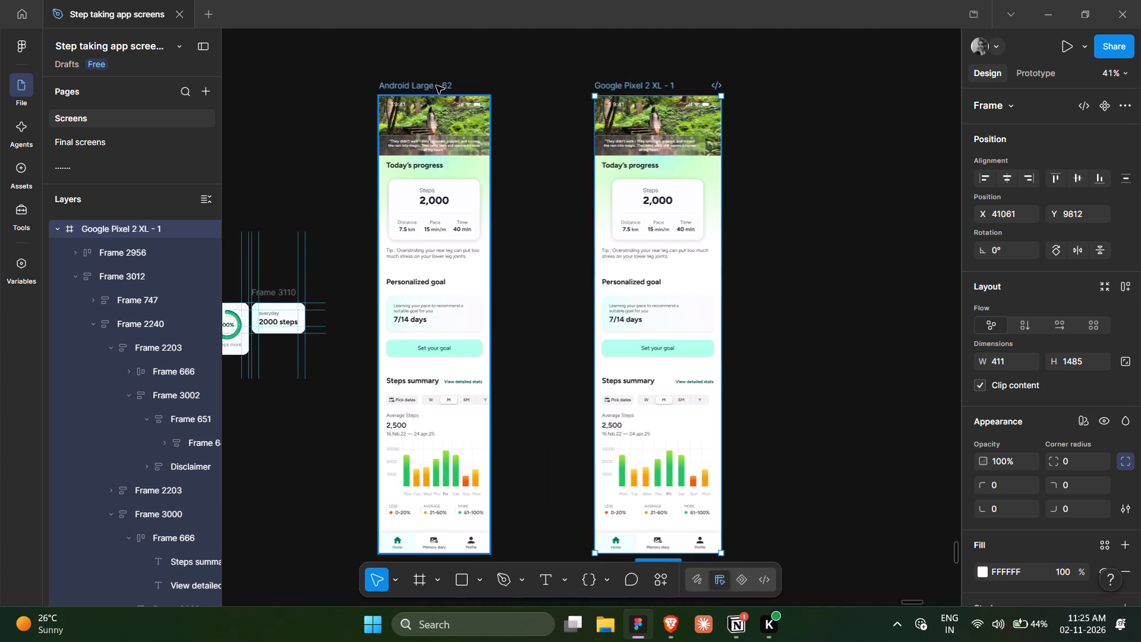
Duplicate the Android Large - 62 frame and place the copy directly beside the original at X 40730, Y 9812.
click(425, 86)
alt+drag(425, 86, 544, 89)
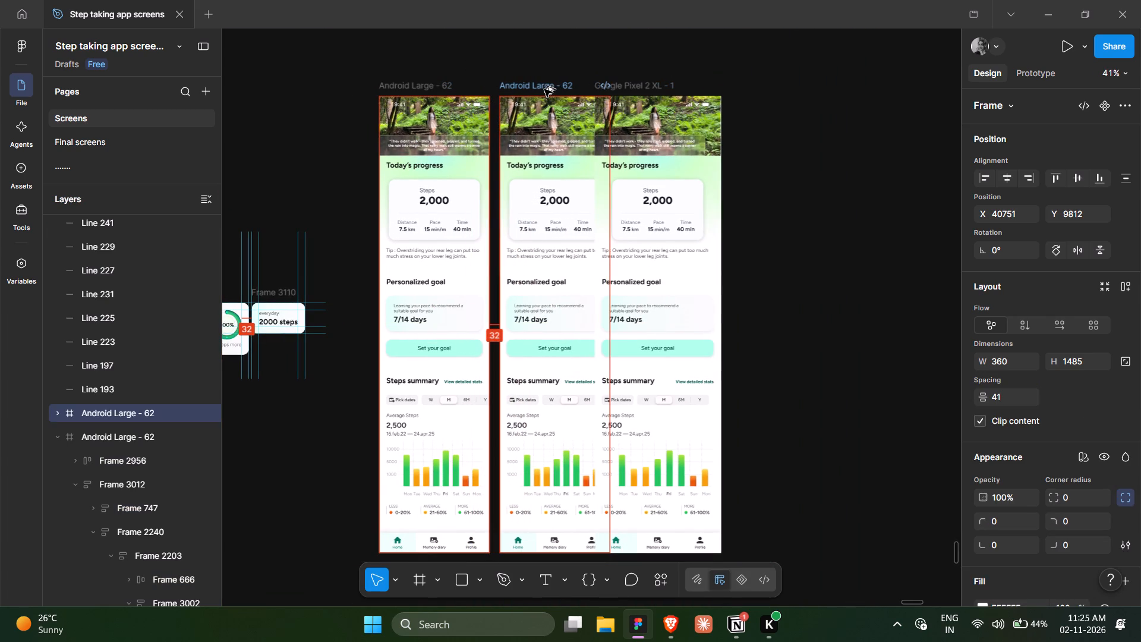
alt+drag(544, 89, 539, 90)
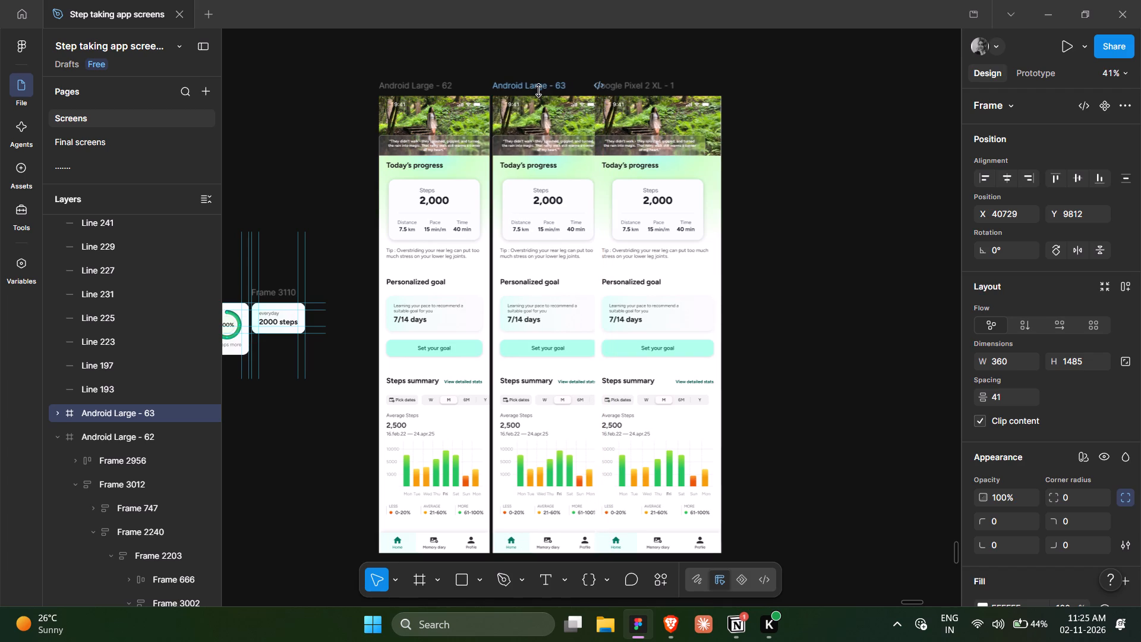
key(Right)
Move the Google Pixel 2 XL - 1 frame to X 41117, clear of the duplicated Android Large frame.
click(642, 84)
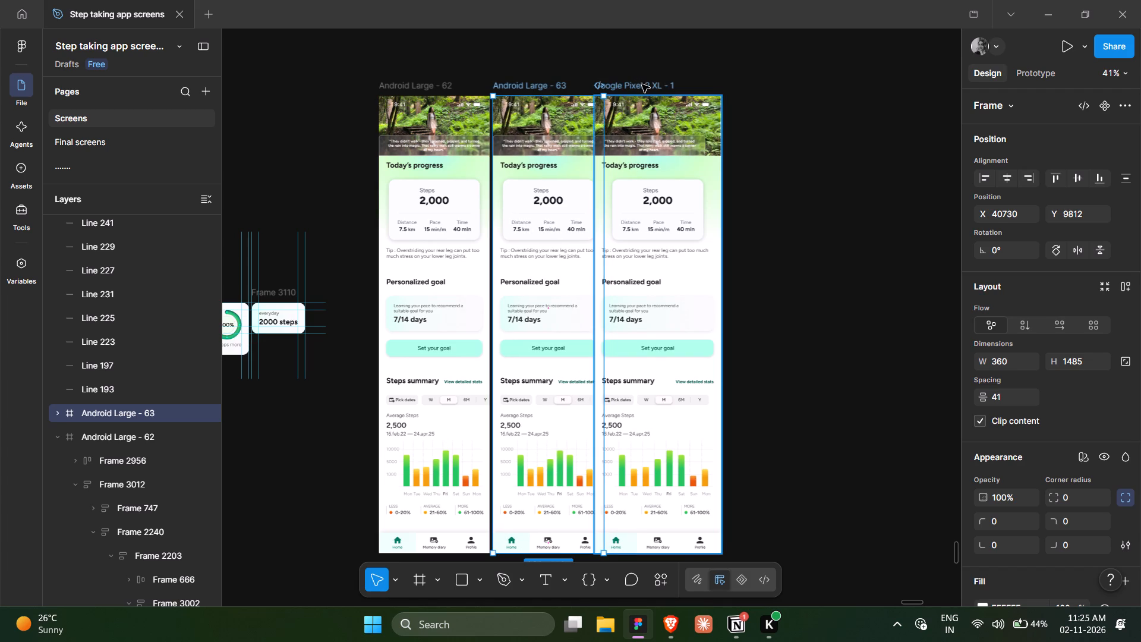
drag(642, 84, 661, 86)
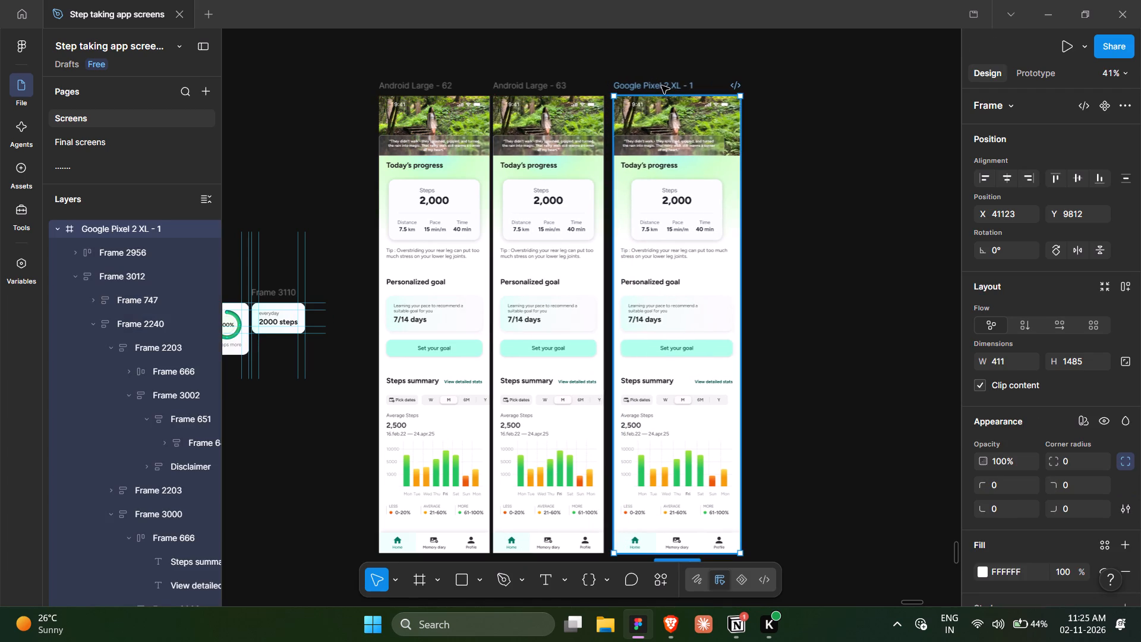
key(Left)
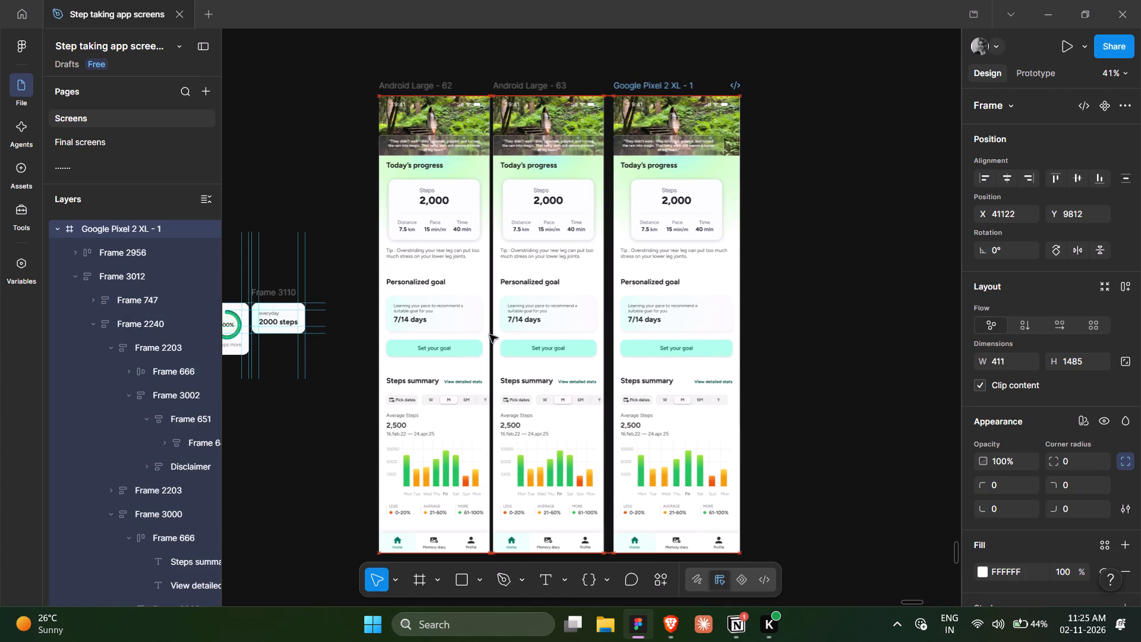
key(Left)
key(Left)
key(Left)
key(Left)
key(Left)
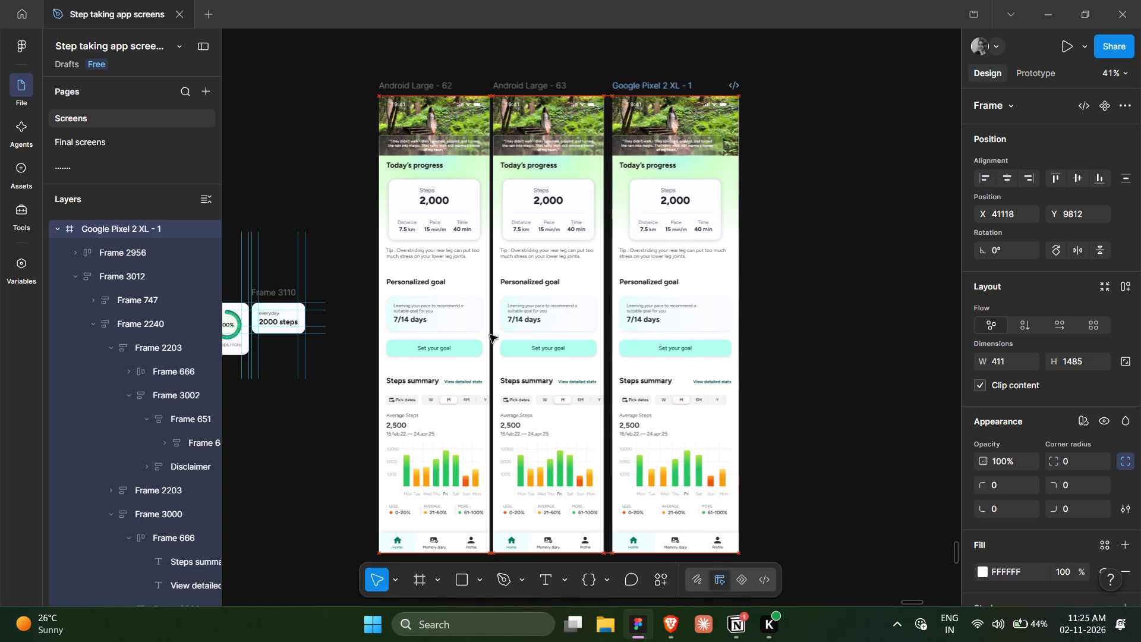
key(Left)
key(Right)
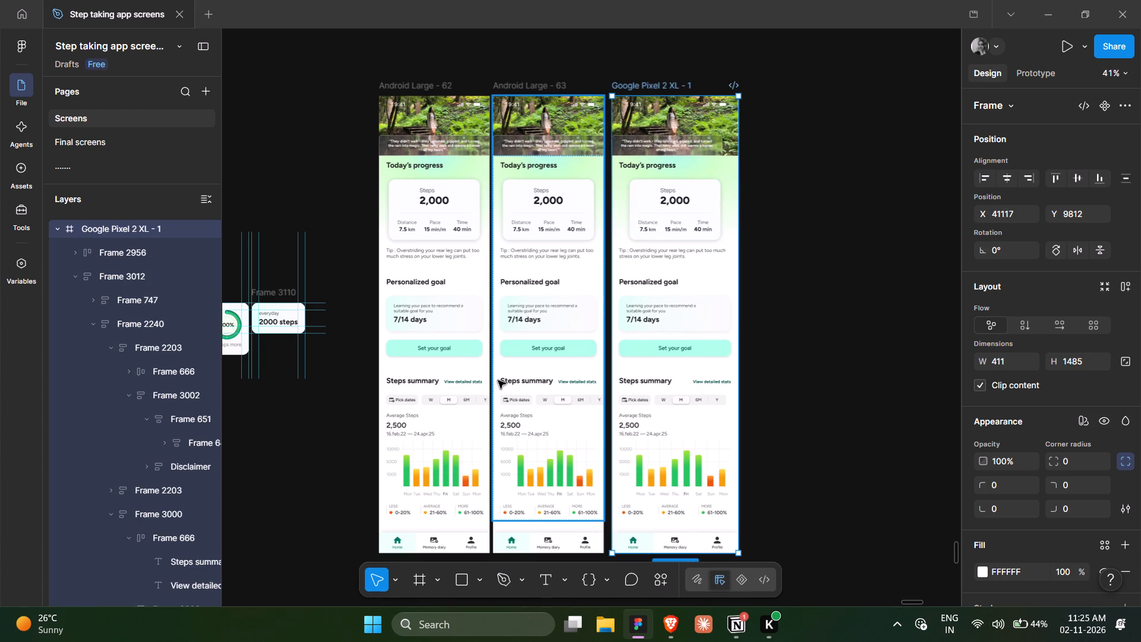
Set the minimum width of the W, M, 6M and Y segments to 52 in the duplicated frame's Steps summary.
scroll(447, 445, up, 1)
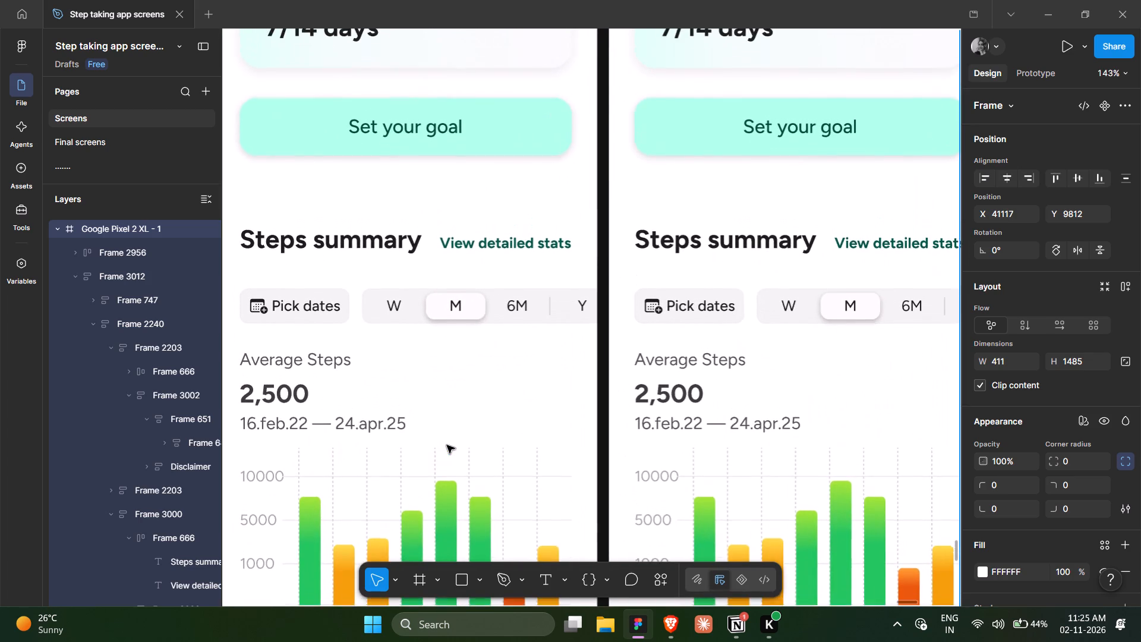
scroll(447, 445, up, 1)
scroll(447, 445, left, 2)
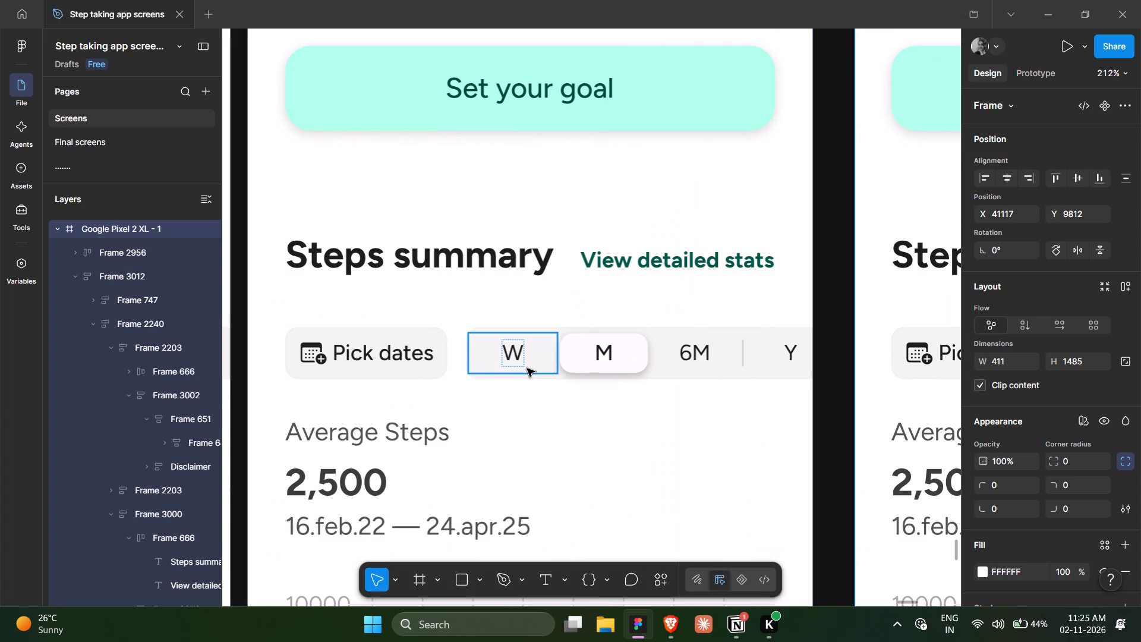
ctrl+click(527, 369)
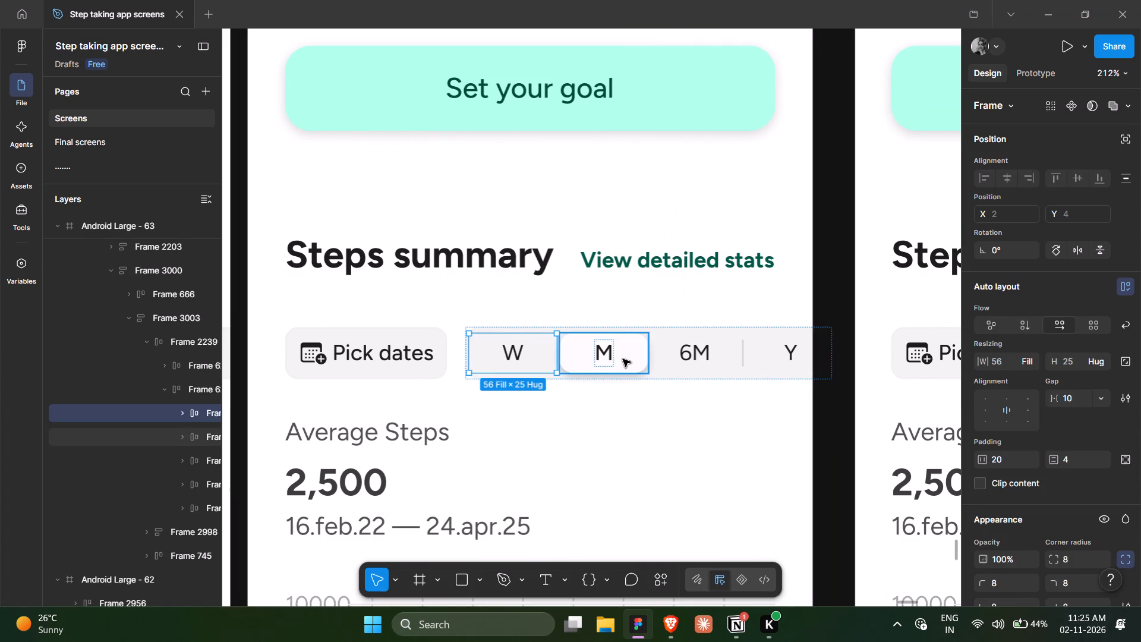
ctrl+shift+click(623, 359)
ctrl+shift+click(724, 359)
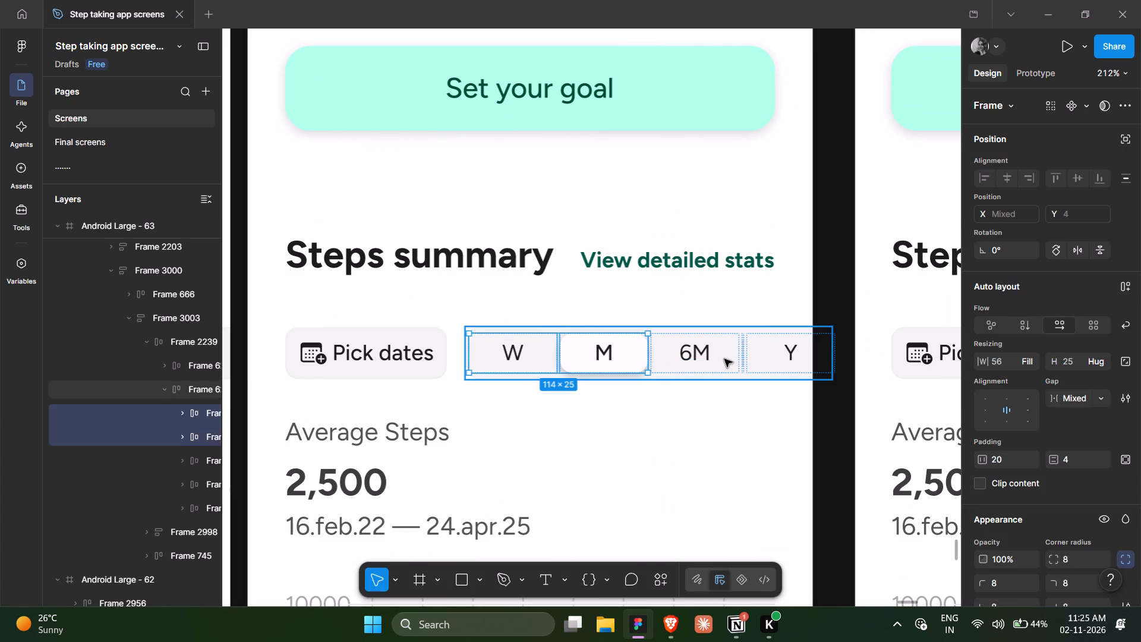
ctrl+shift+double_click(677, 361)
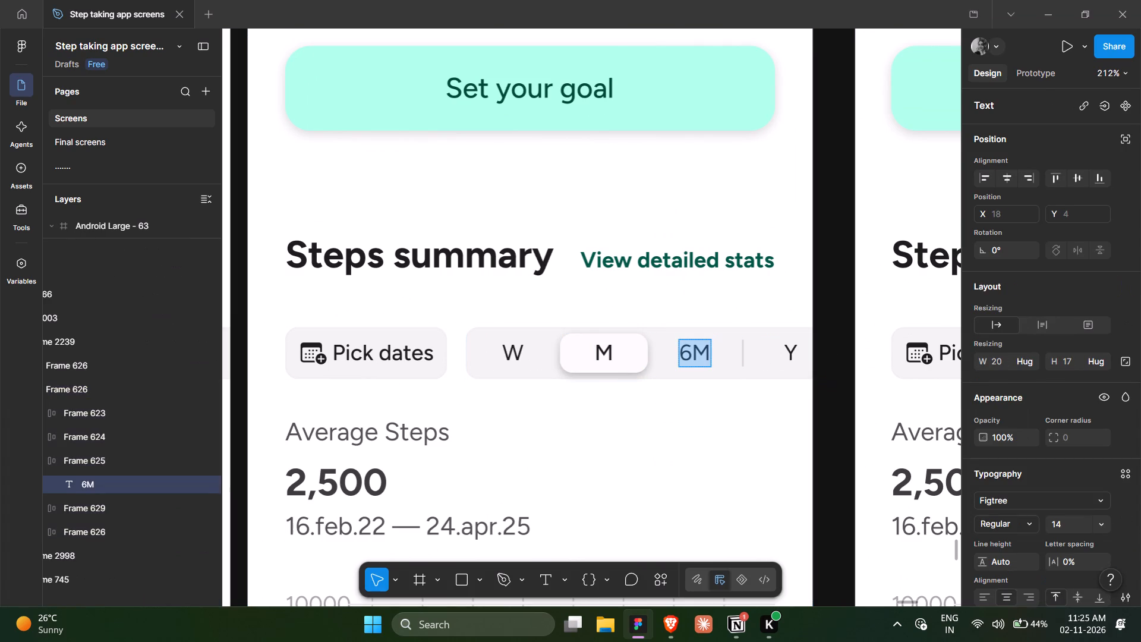
ctrl+shift+click(657, 358)
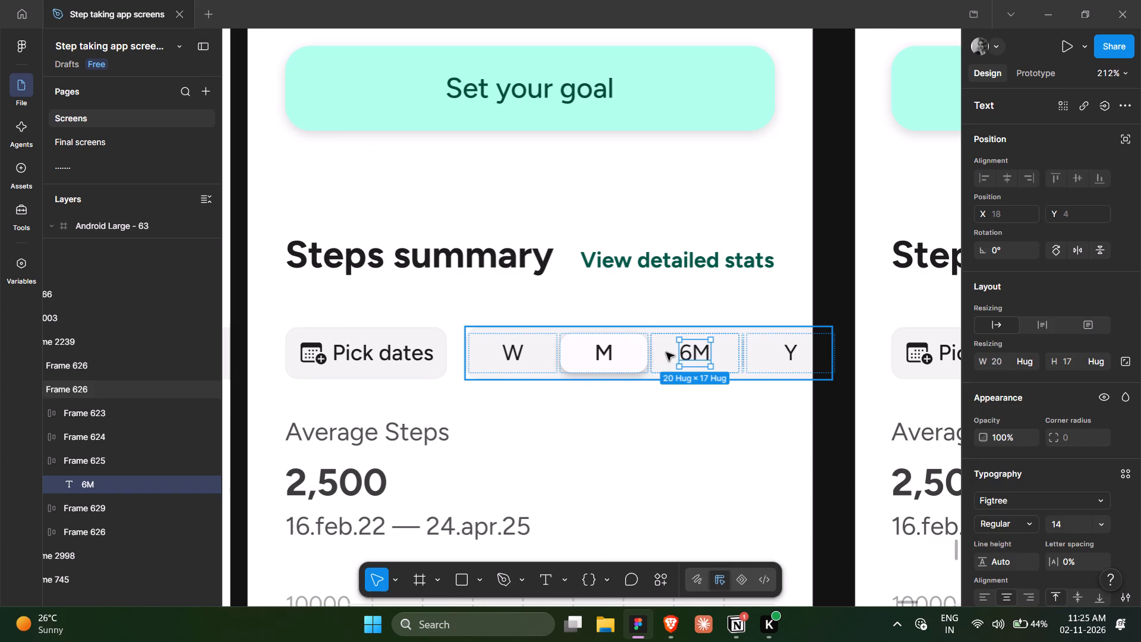
ctrl+shift+click(666, 353)
key(Return)
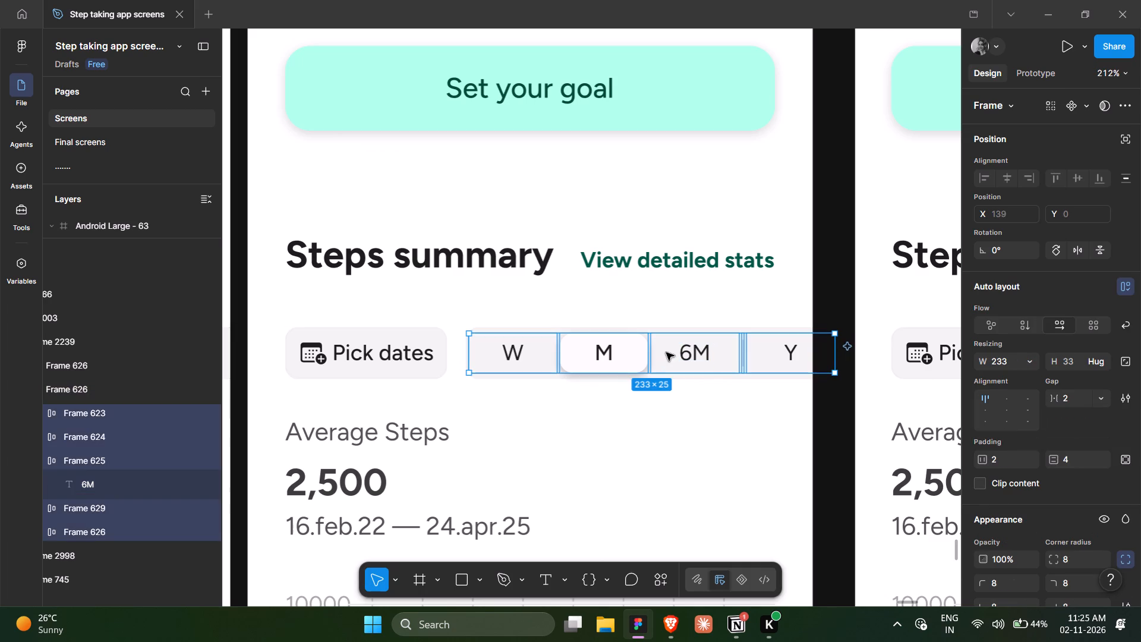
shift+click(743, 353)
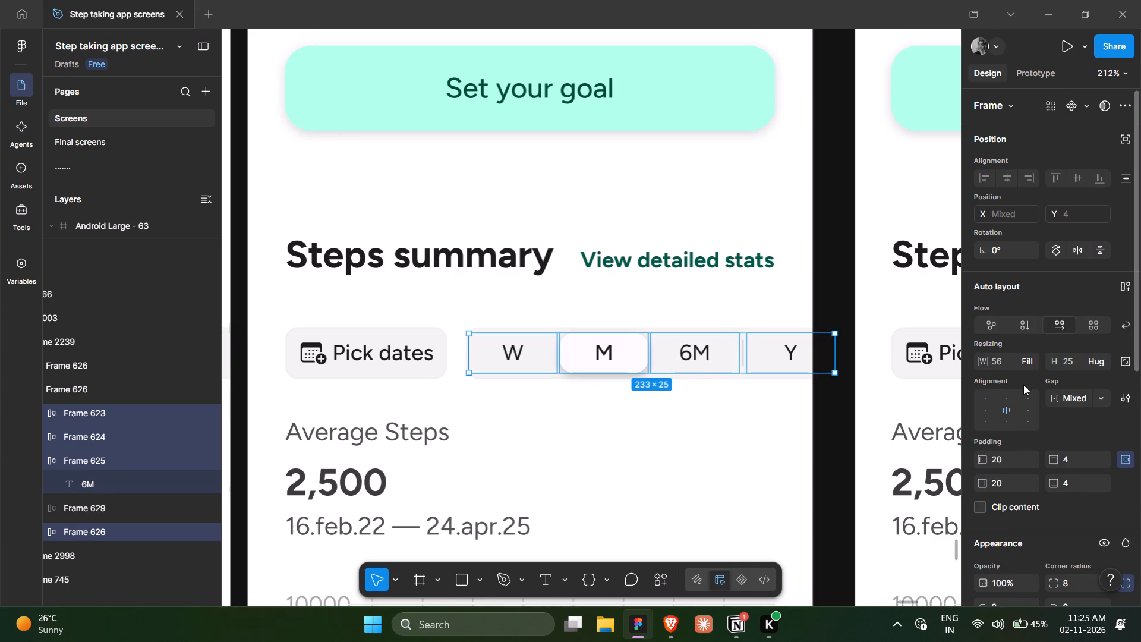
click(1025, 365)
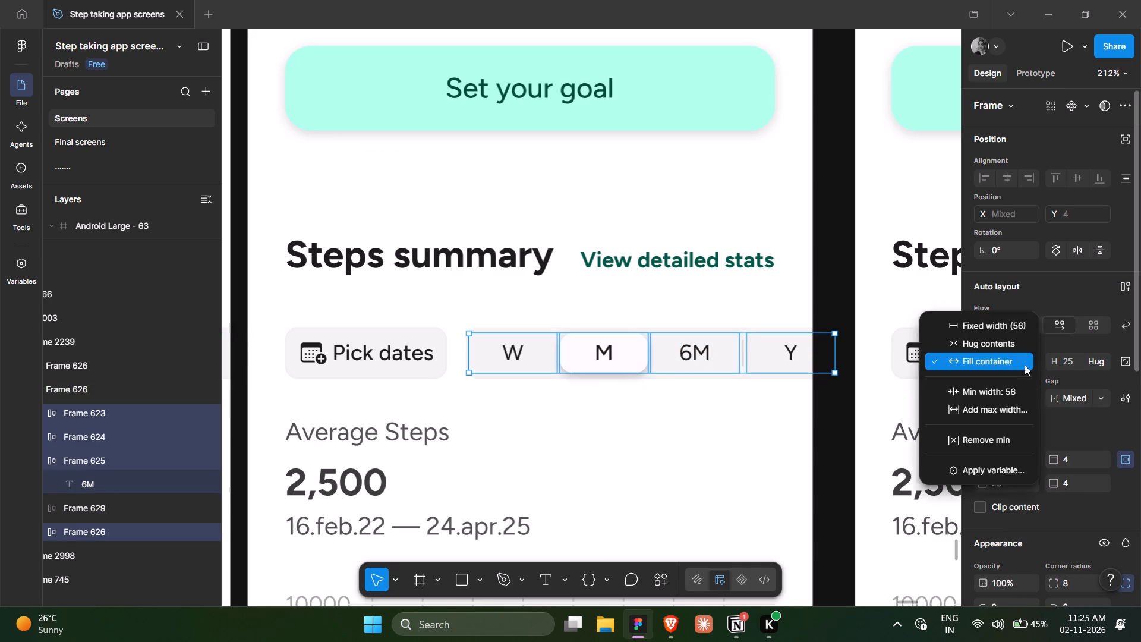
click(984, 389)
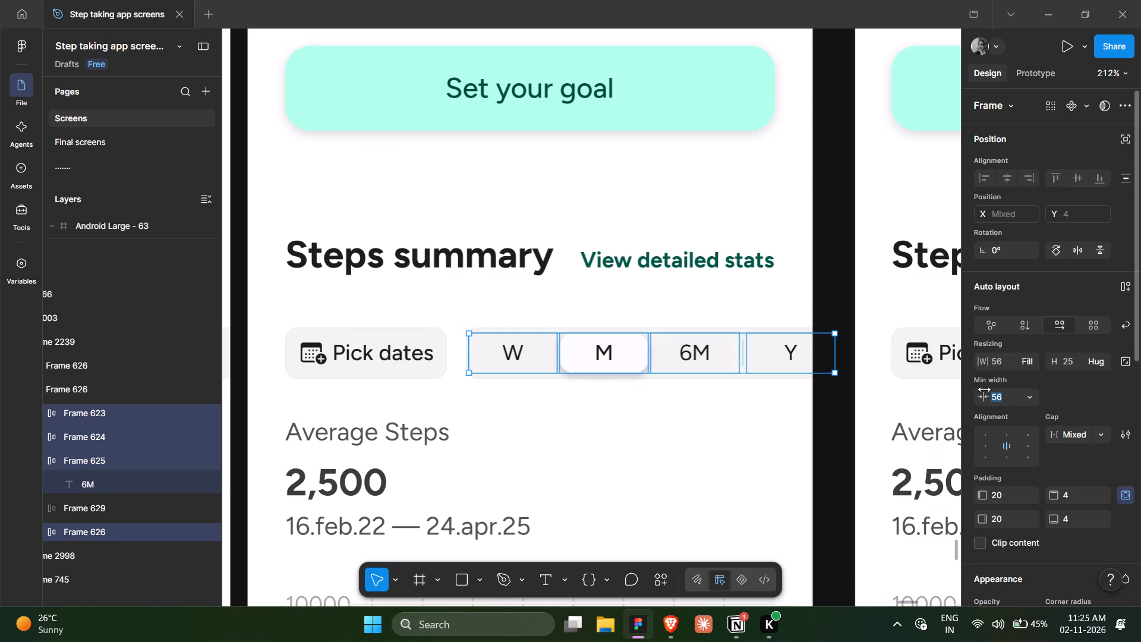
key(Down)
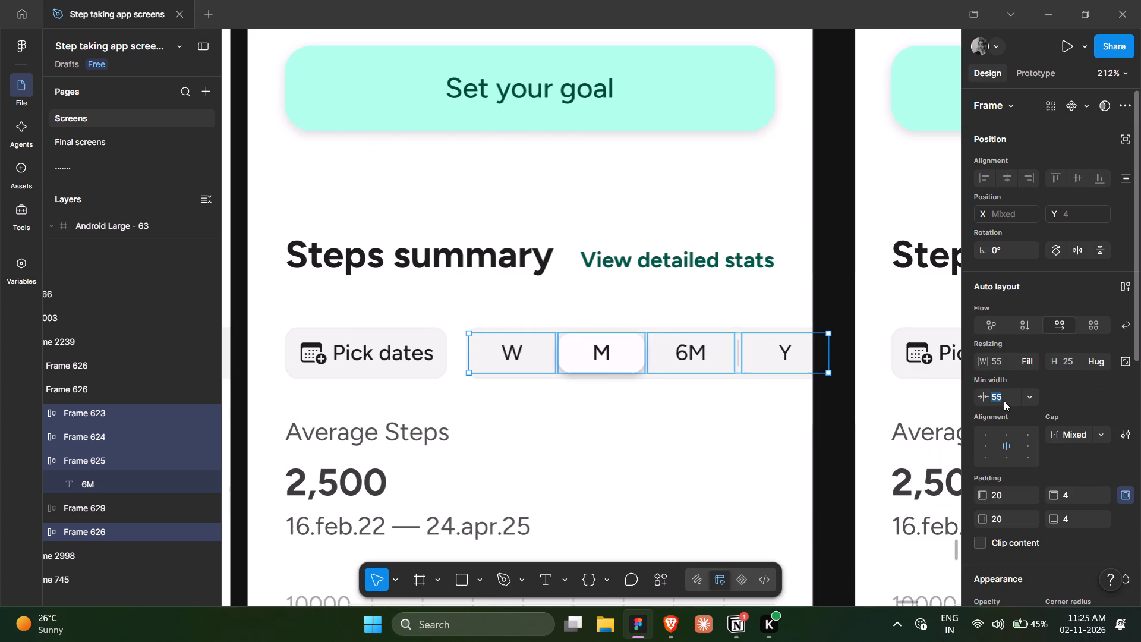
key(Down)
key(Down)
key(Down)
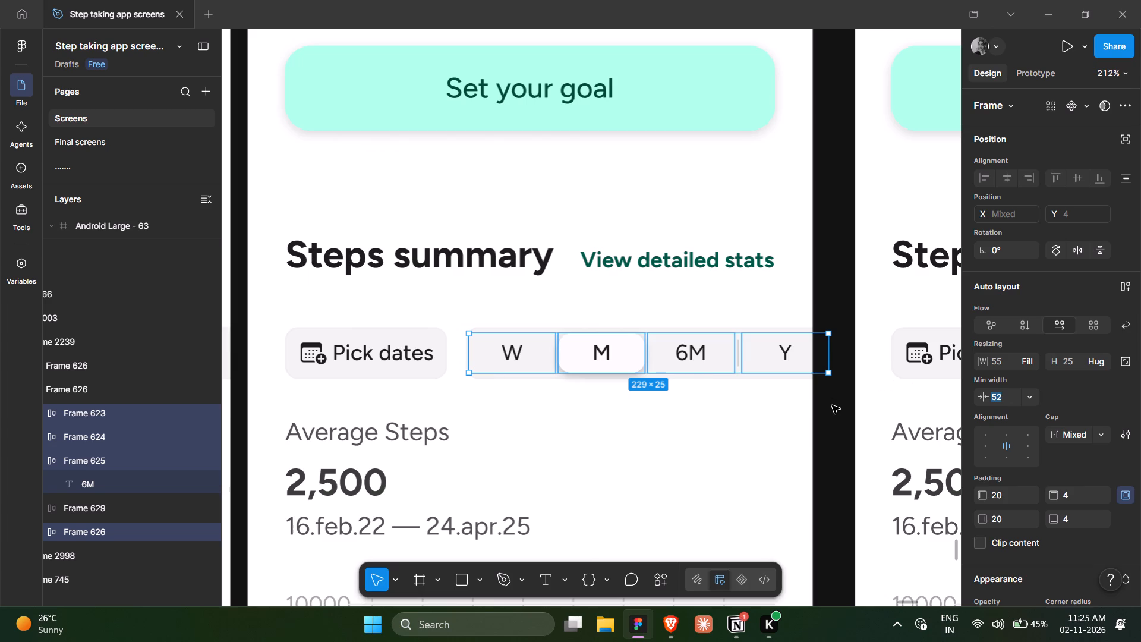
Set the width of the W, M, 6M and Y segments to 52.
click(1000, 364)
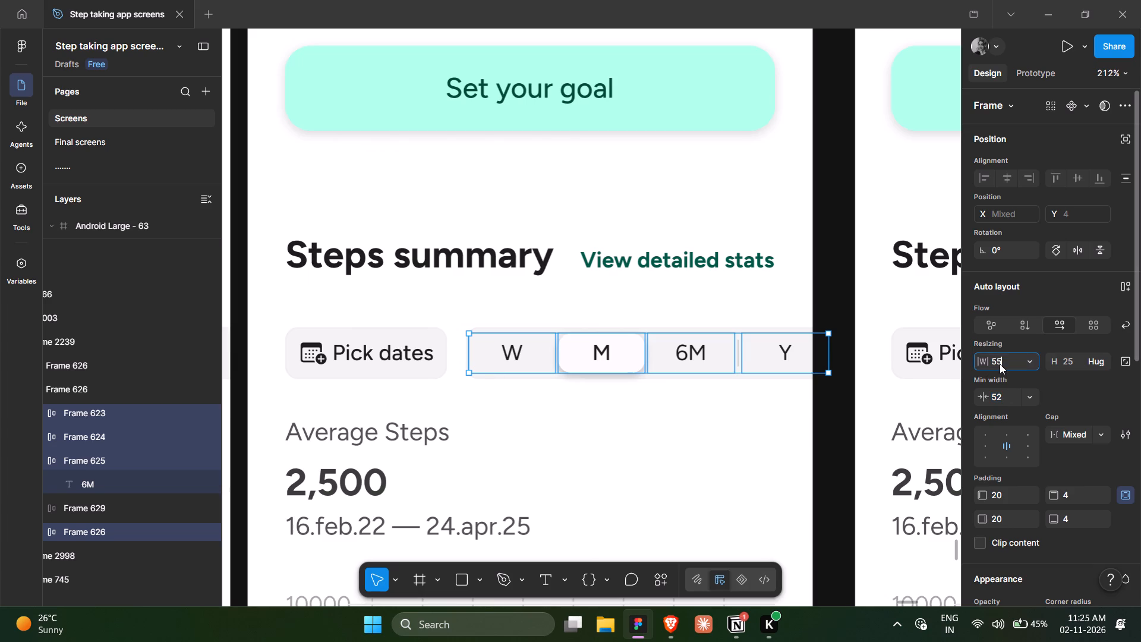
key(Down)
key(Down)
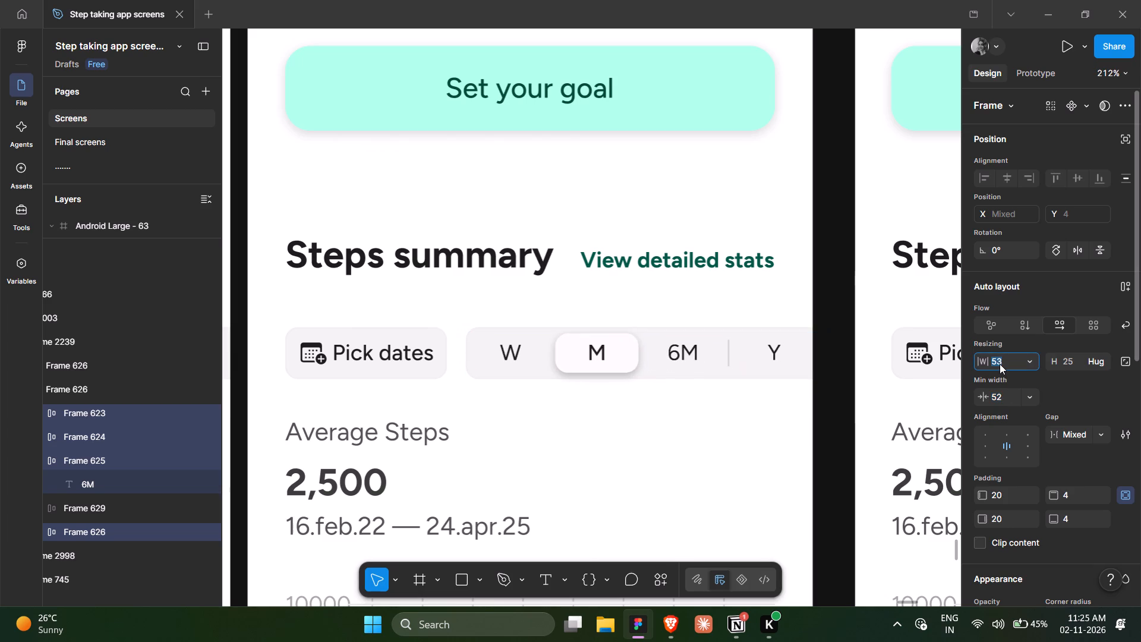
key(Down)
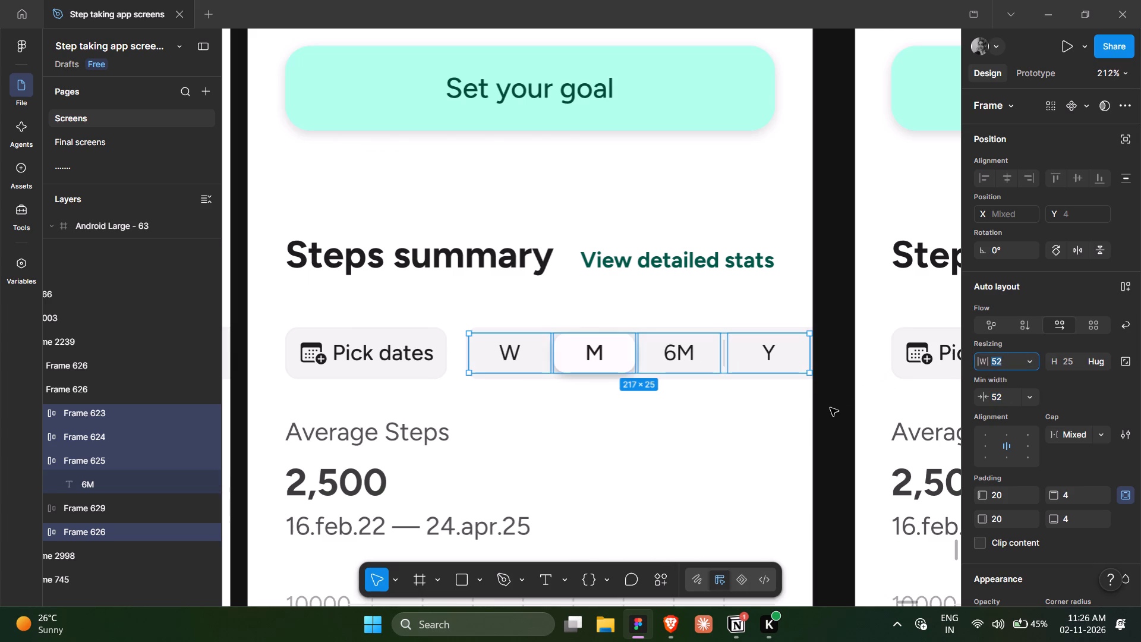
click(830, 408)
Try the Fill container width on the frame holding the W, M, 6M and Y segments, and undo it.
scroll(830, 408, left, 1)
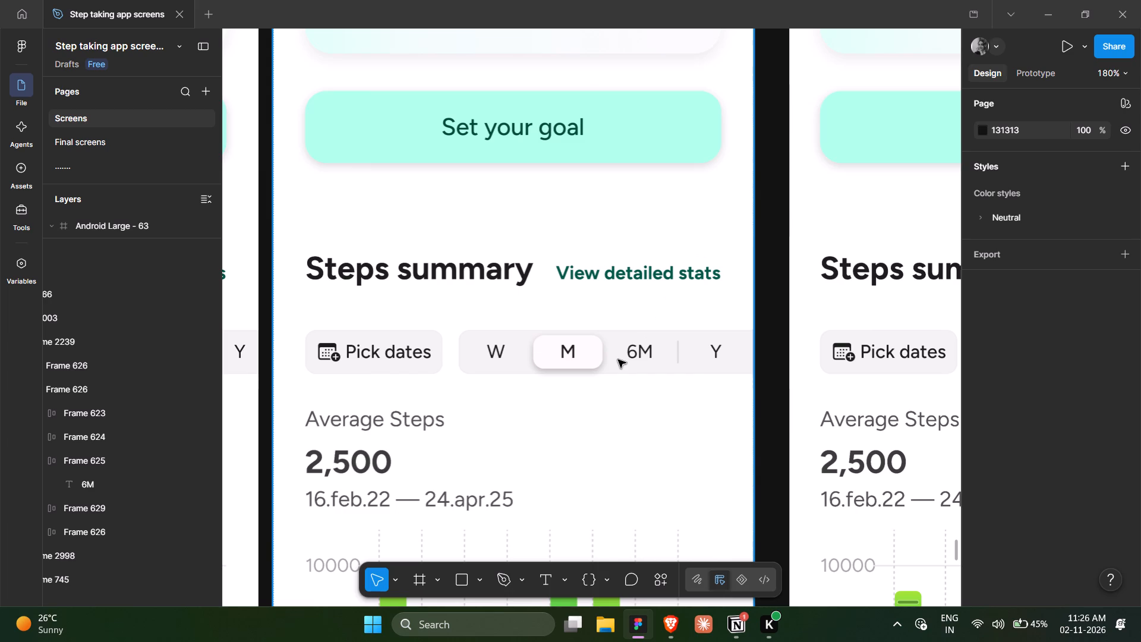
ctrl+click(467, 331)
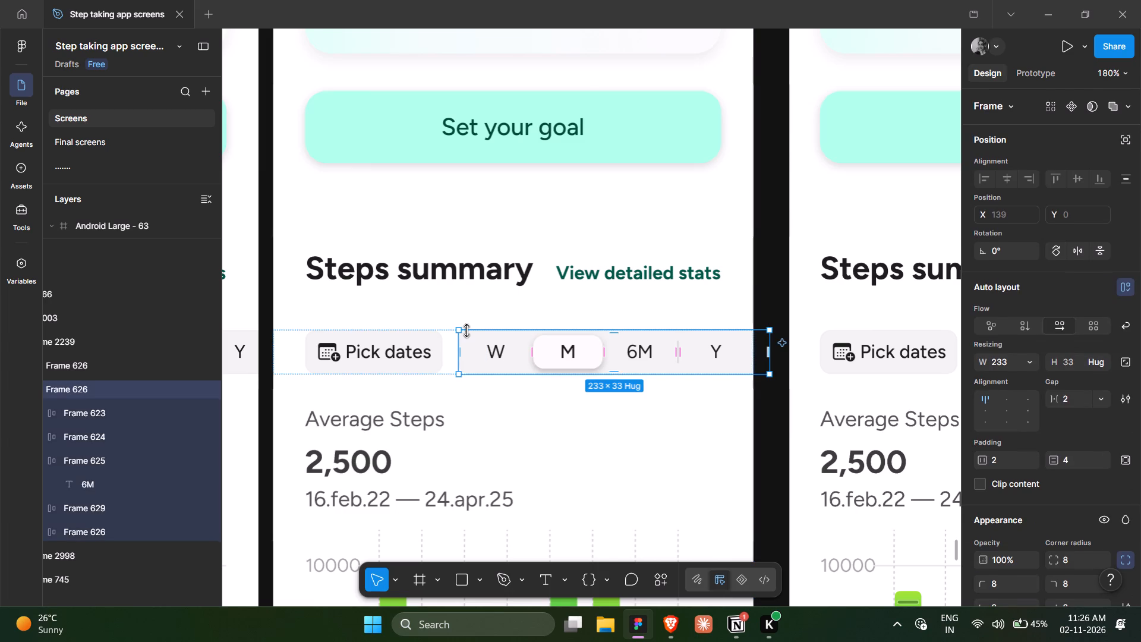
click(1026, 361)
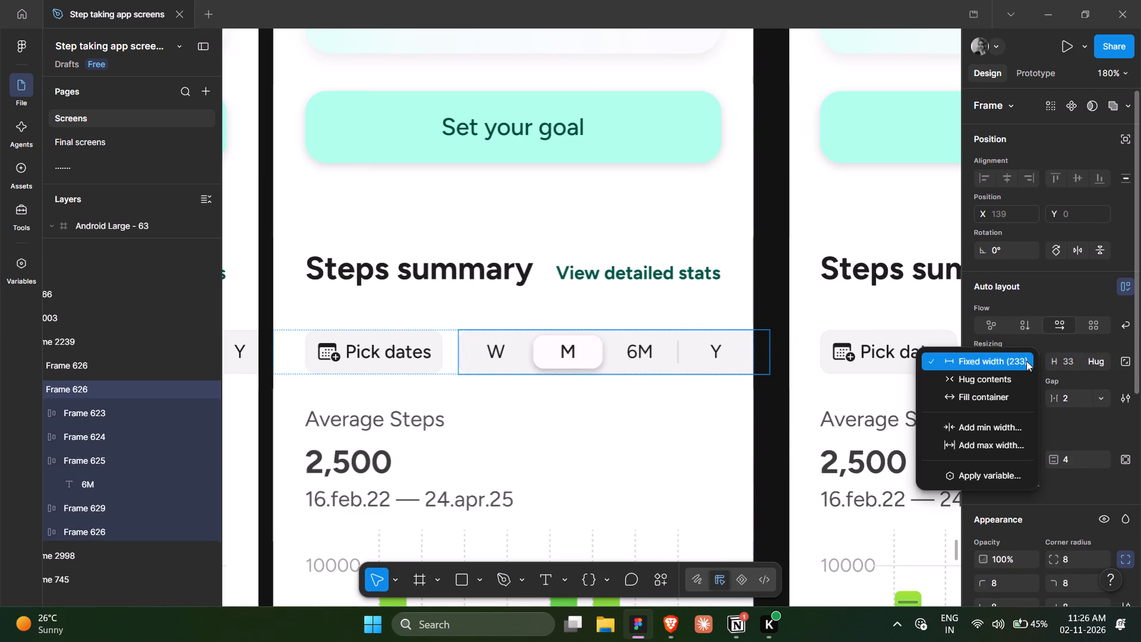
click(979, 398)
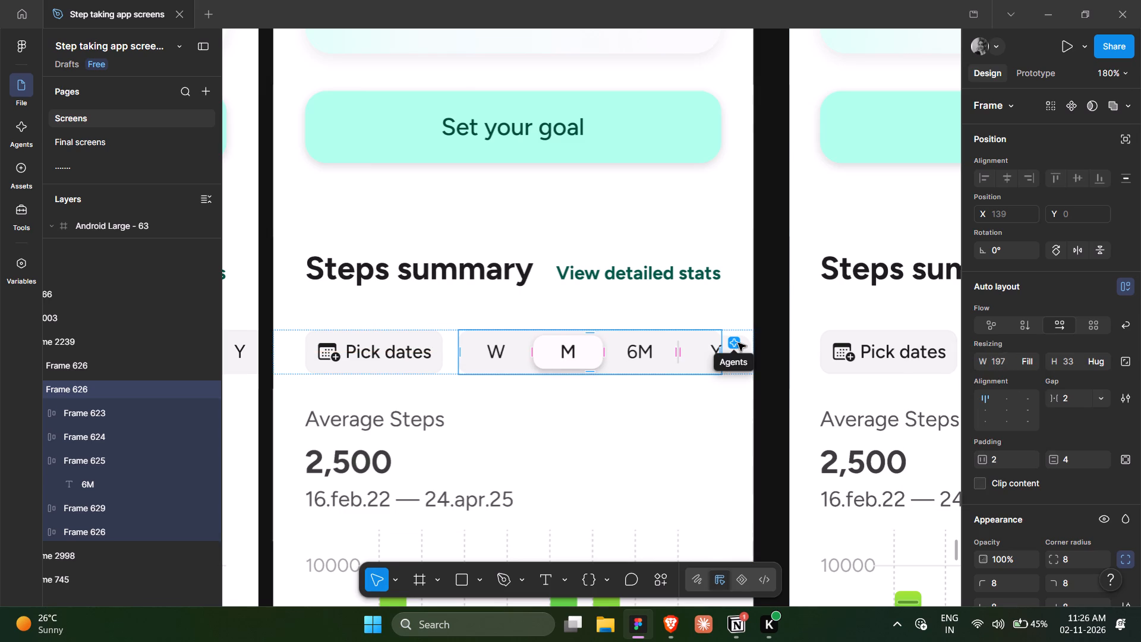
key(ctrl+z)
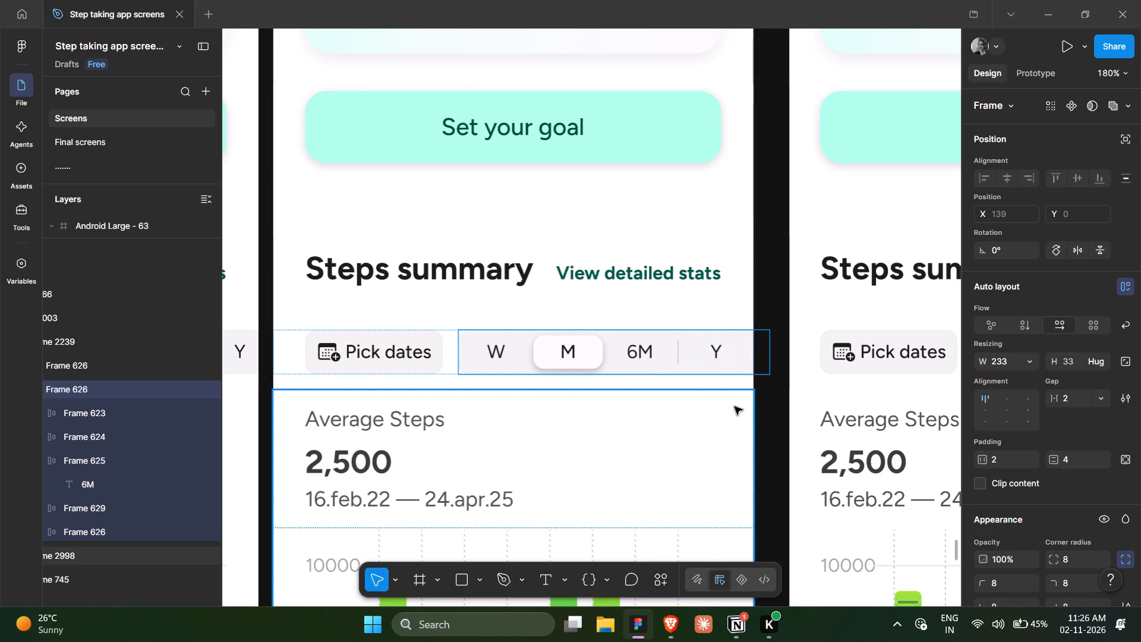
Set the segment container's horizontal resizing to Hug contents.
click(1025, 366)
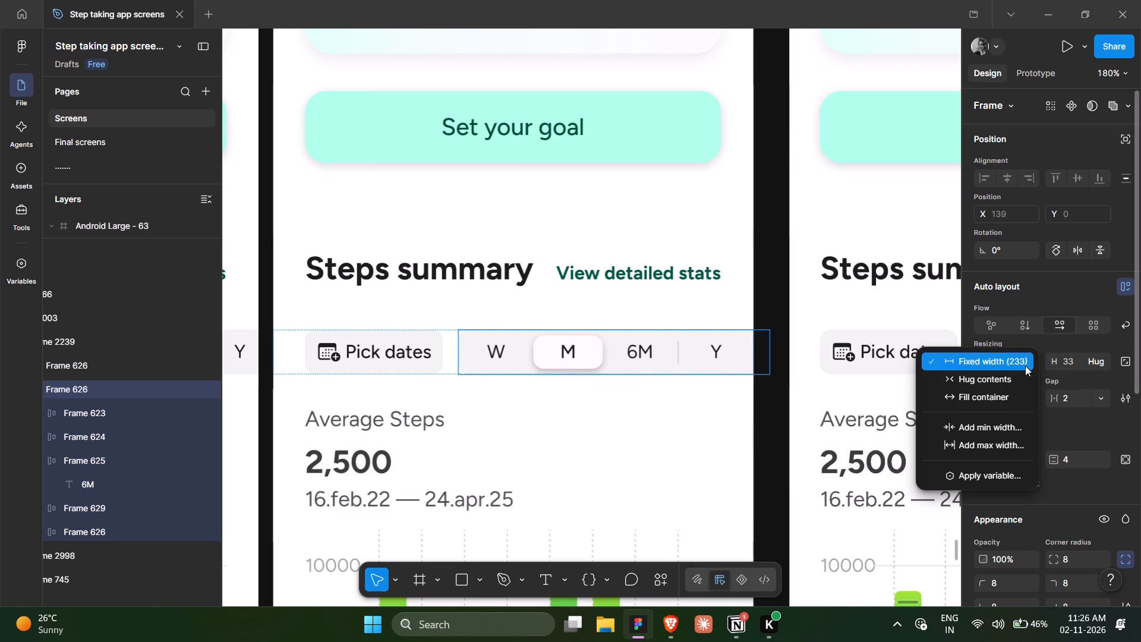
click(990, 384)
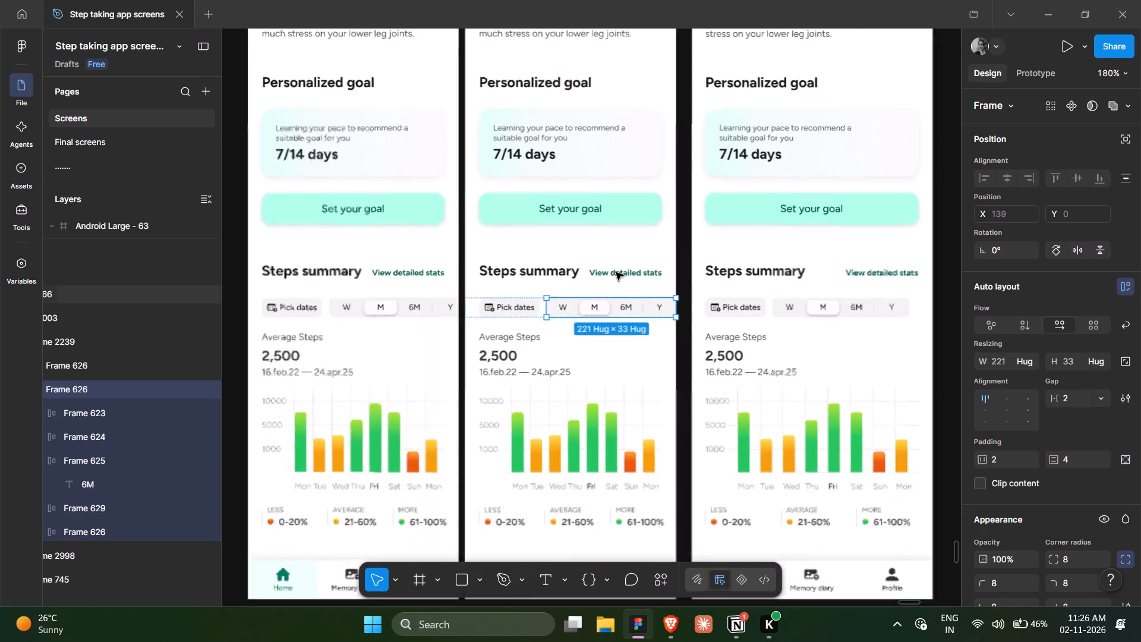
Select the Android Large - 63 frame and compare its Steps summary section with the neighbouring screens.
scroll(616, 272, up, 2)
scroll(562, 103, up, 1)
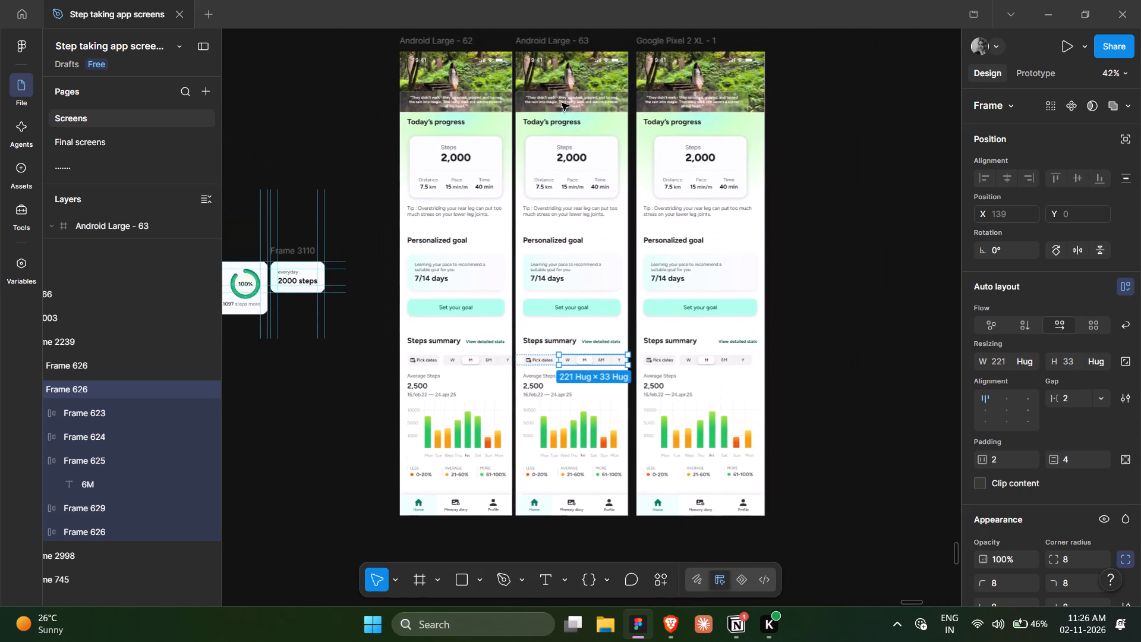
click(541, 41)
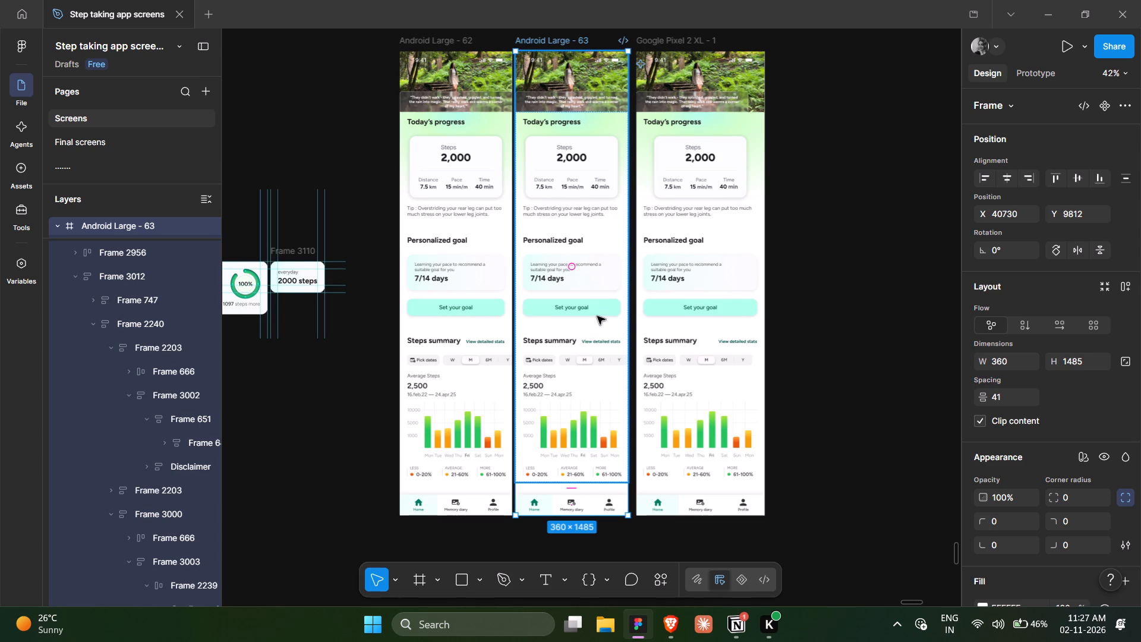
scroll(597, 316, down, 1)
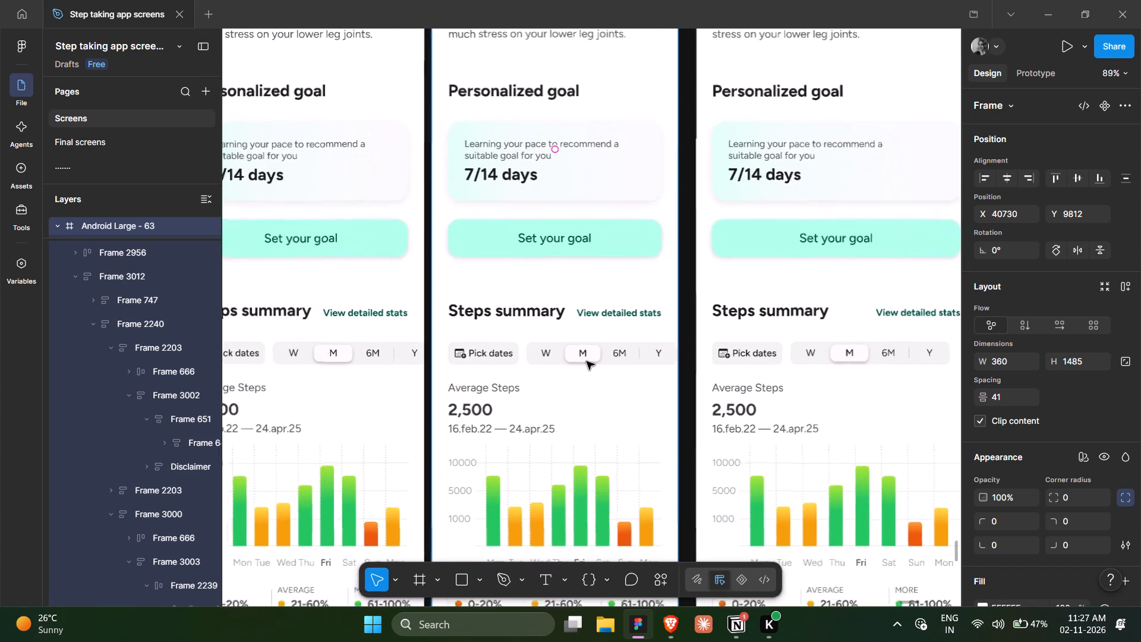
Compare the Steps summary period selectors on the Android Large - 63 and Google Pixel 2 XL - 1 frames.
scroll(585, 400, down, 1)
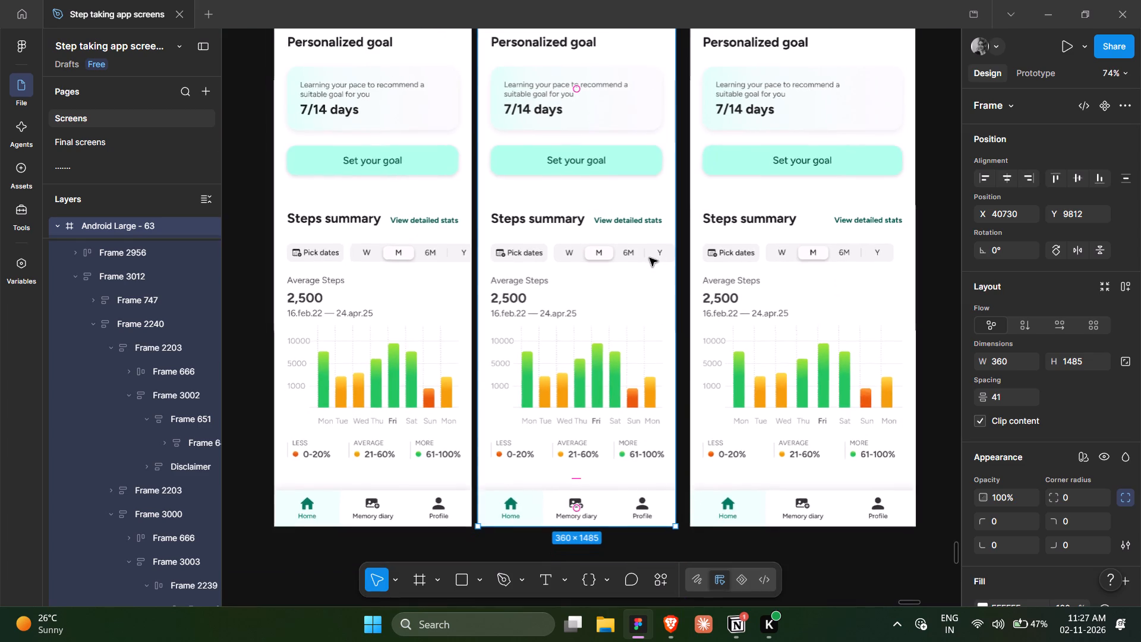
scroll(650, 258, left, 3)
click(671, 303)
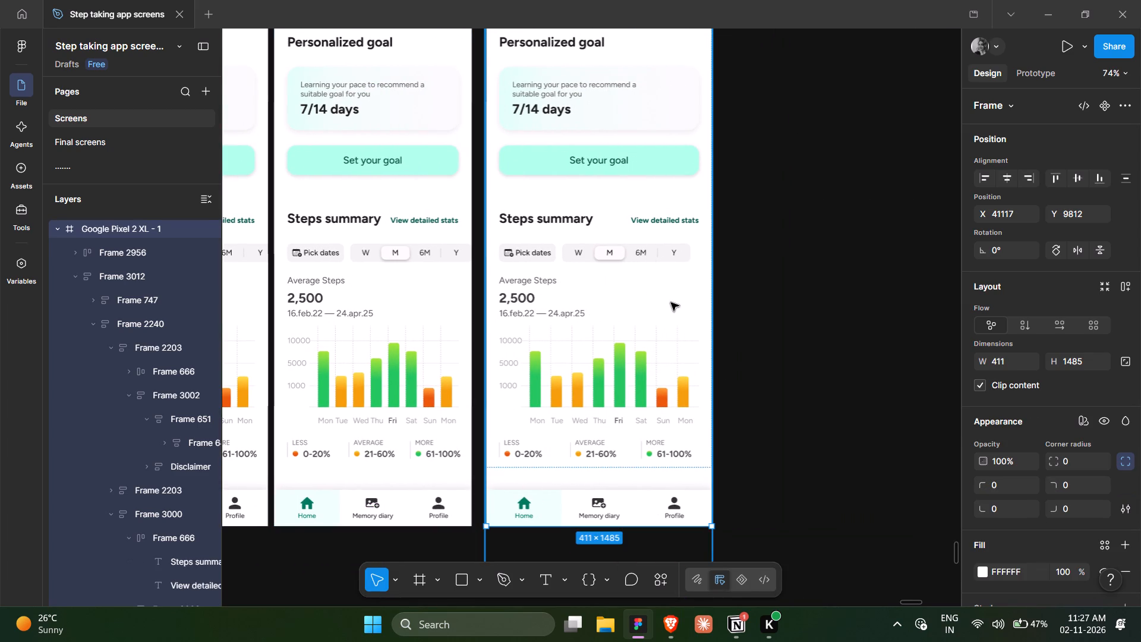
scroll(671, 303, down, 1)
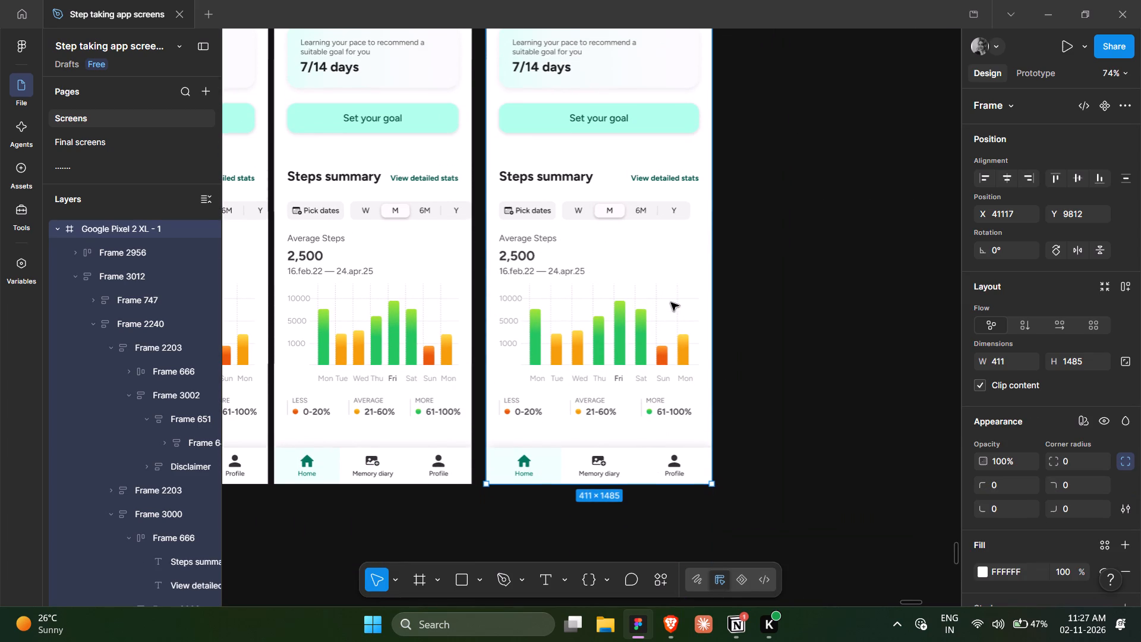
scroll(671, 303, down, 1)
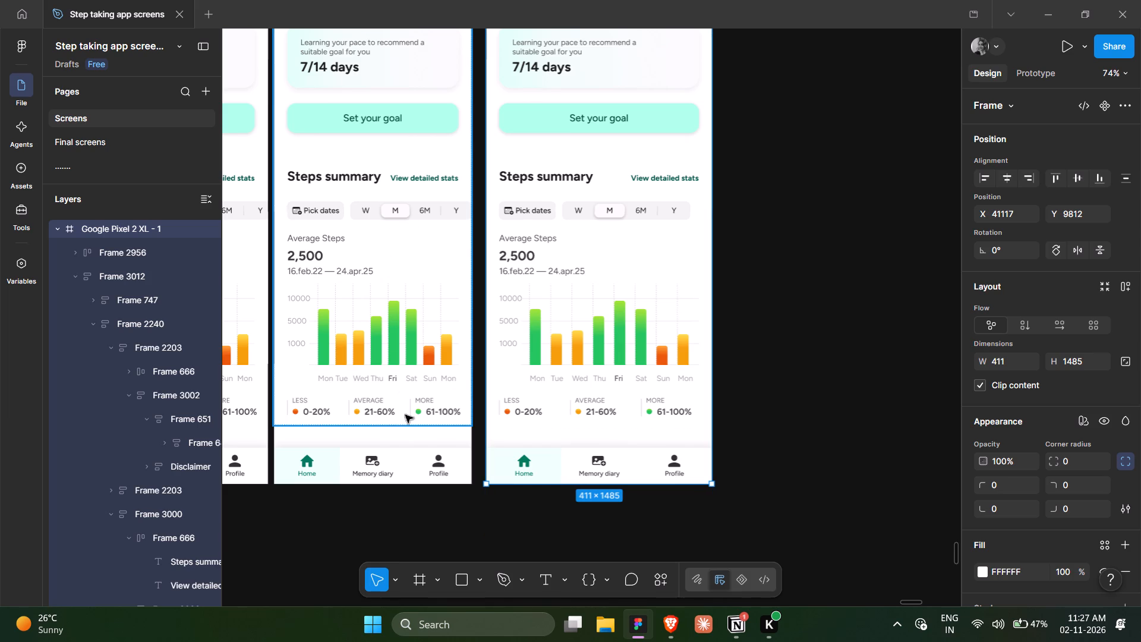
click(450, 298)
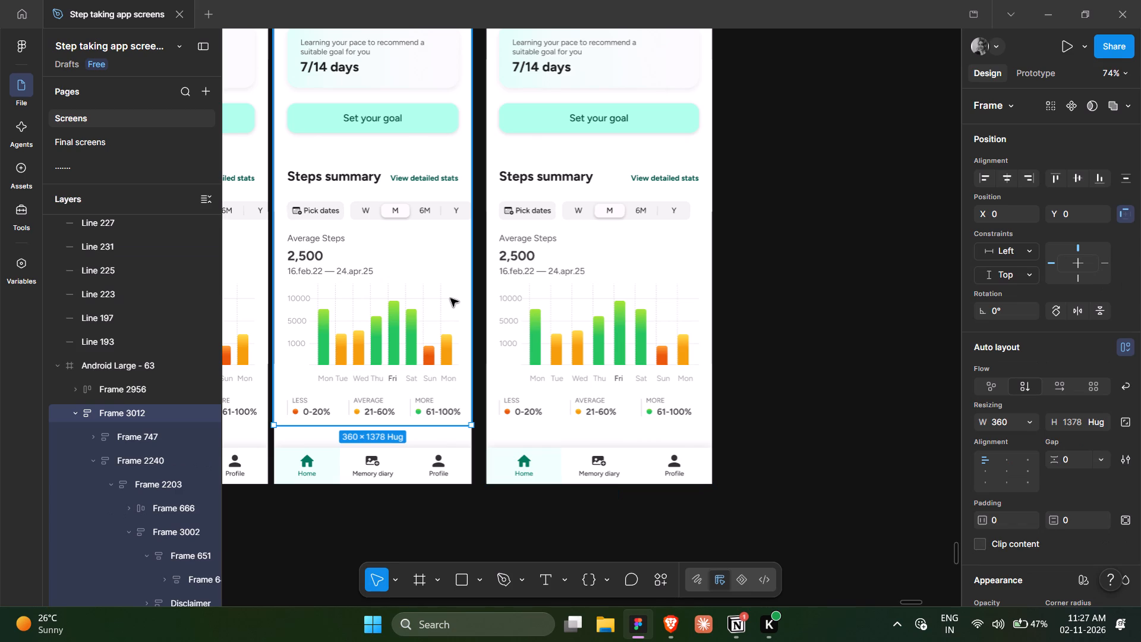
key(shift+Return)
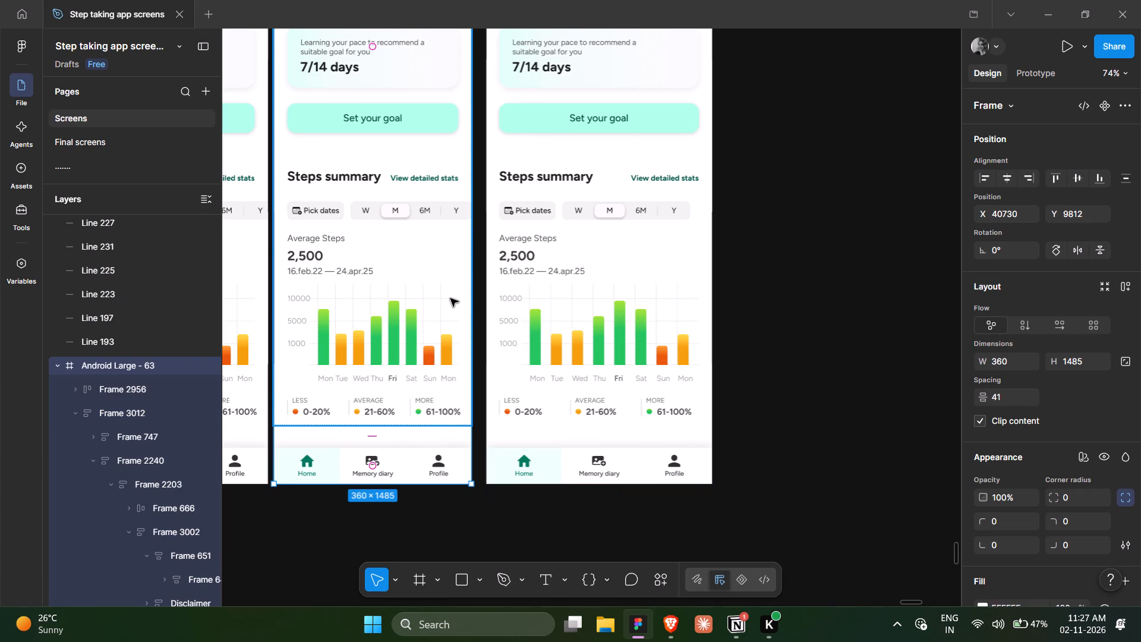
click(664, 184)
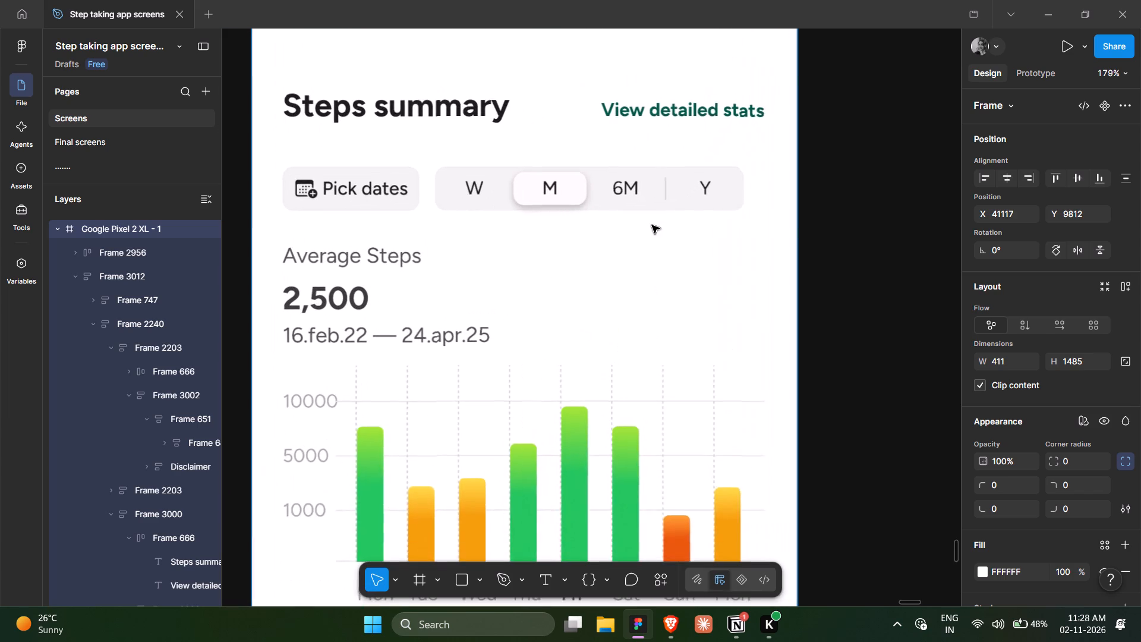
scroll(652, 225, up, 1)
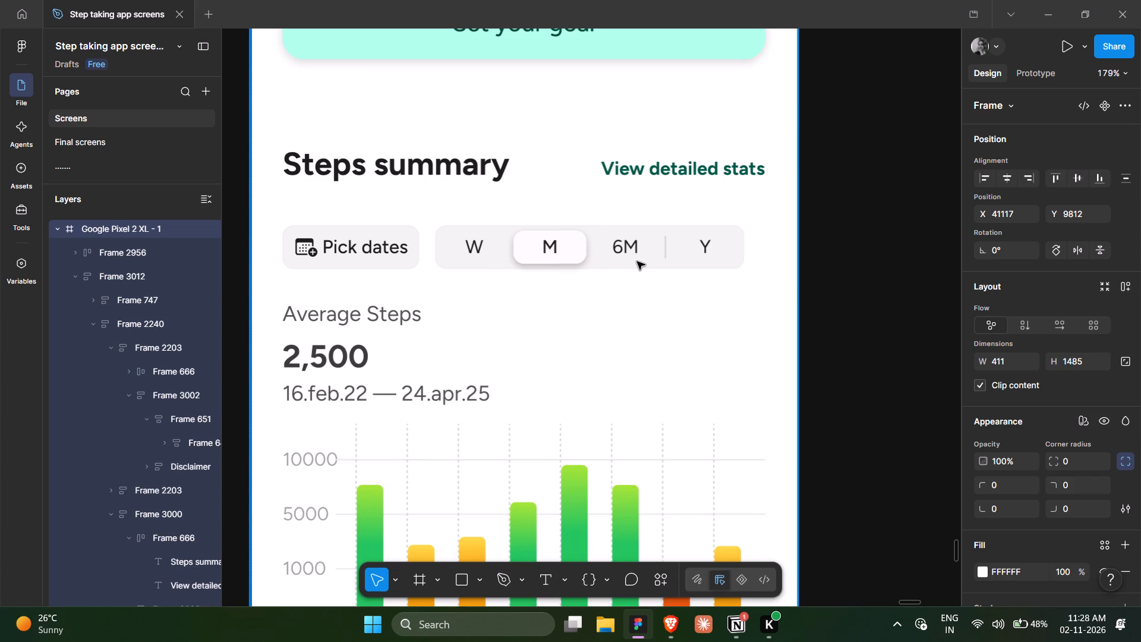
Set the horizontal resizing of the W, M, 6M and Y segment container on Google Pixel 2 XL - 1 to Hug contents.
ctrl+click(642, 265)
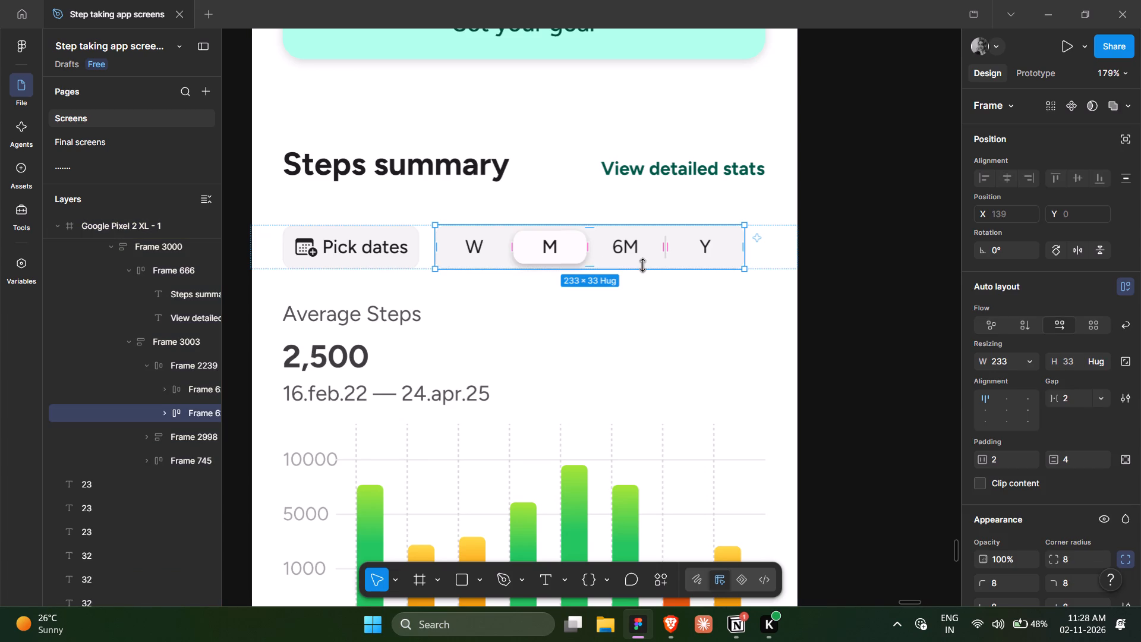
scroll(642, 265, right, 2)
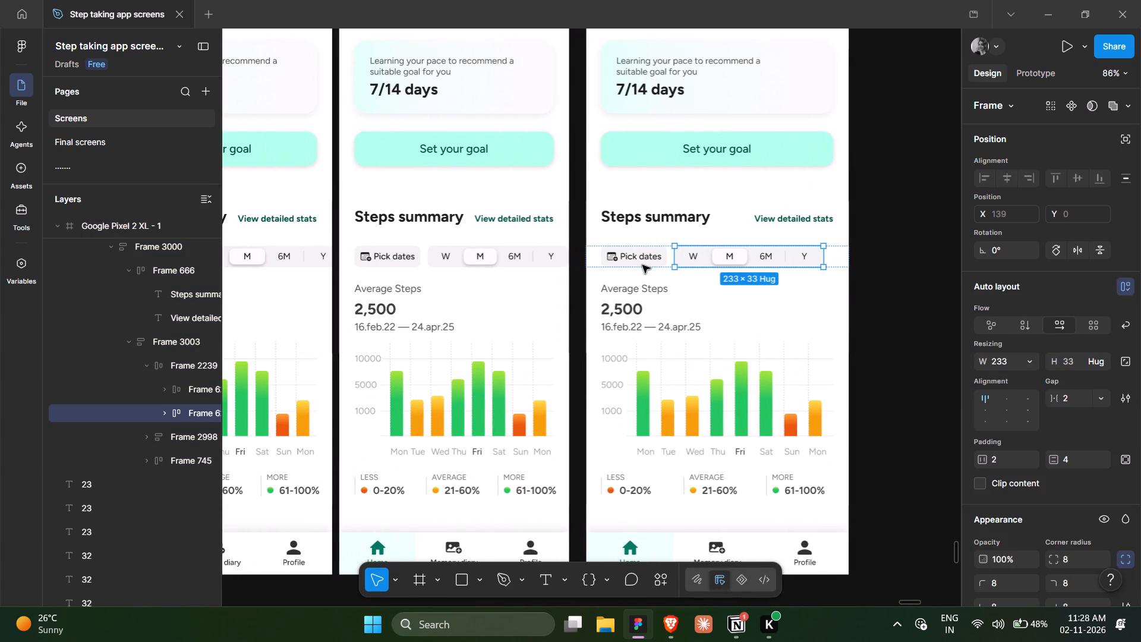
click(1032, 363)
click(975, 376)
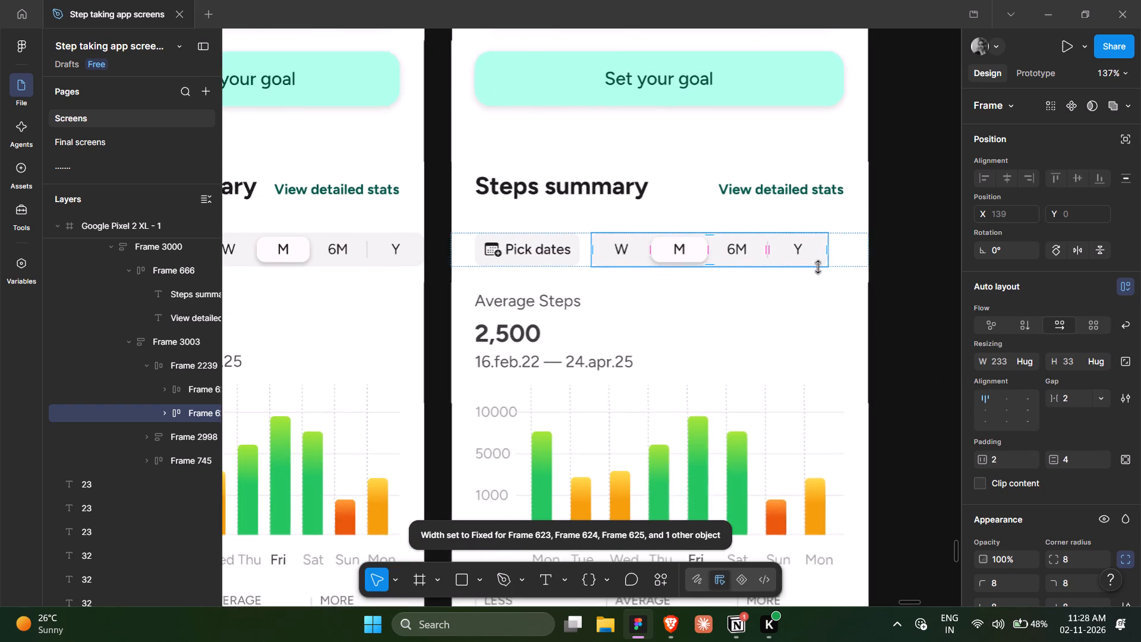
Select the container holding the W, M, 6M and Y segments on the Android Large - 63 frame.
scroll(818, 267, left, 1)
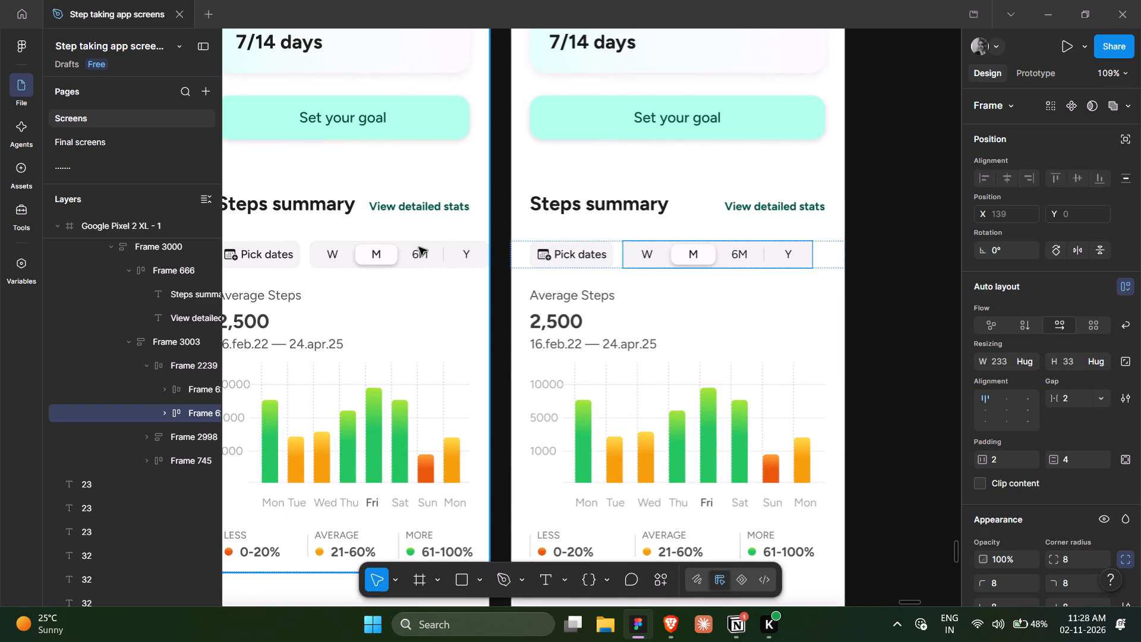
ctrl+click(415, 243)
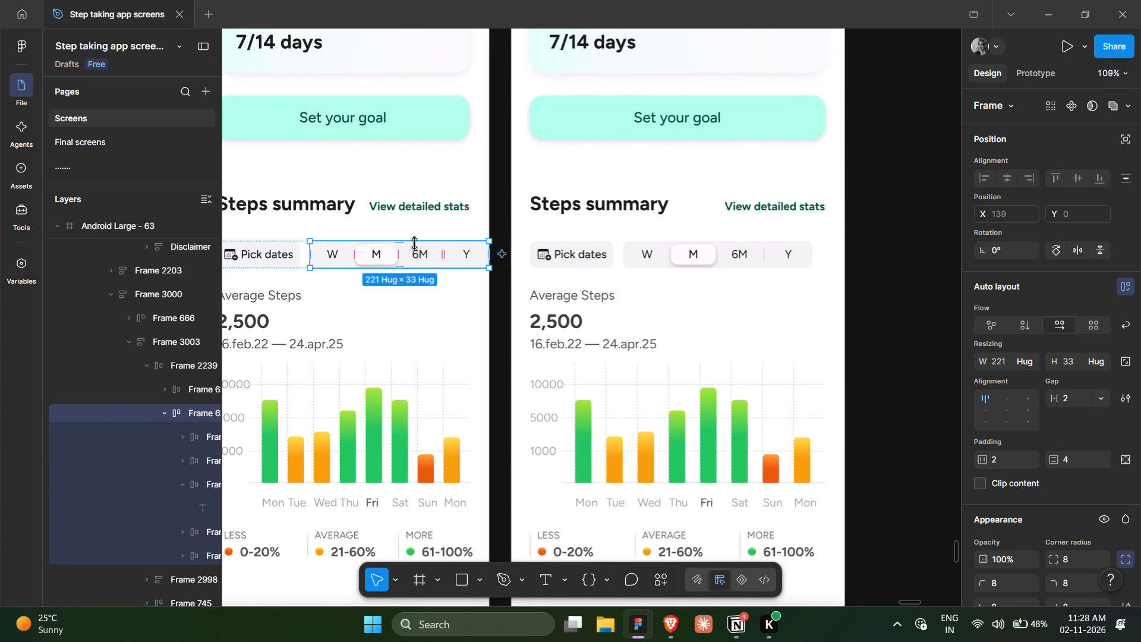
scroll(415, 243, right, 1)
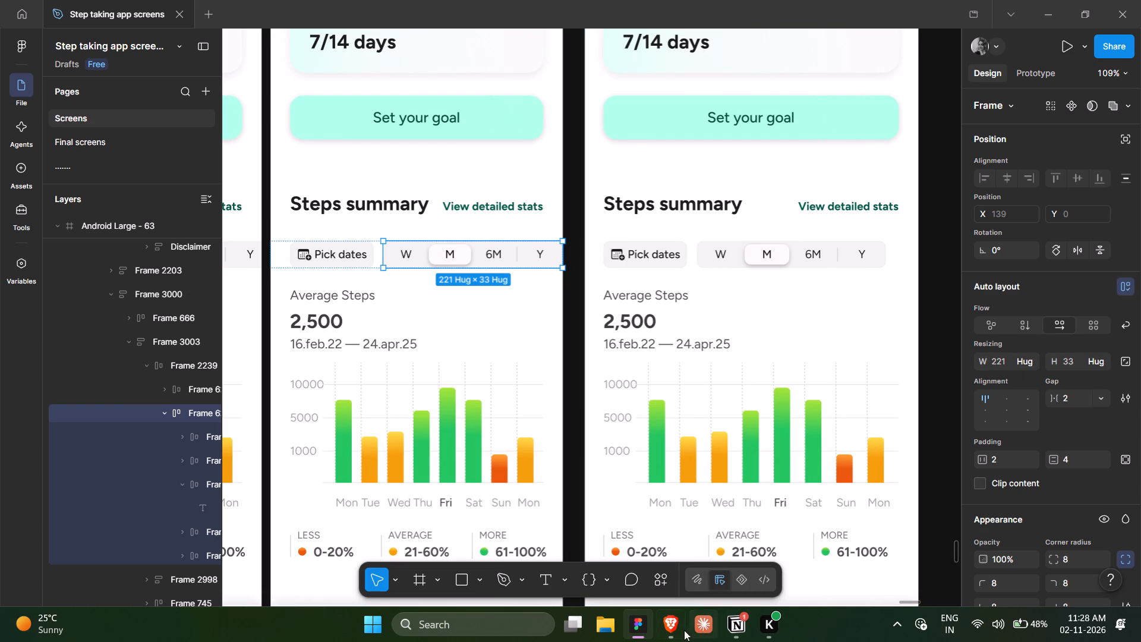
Switch to the browser, search Google for "multiples of 4 upto 300", and return to Figma.
click(661, 625)
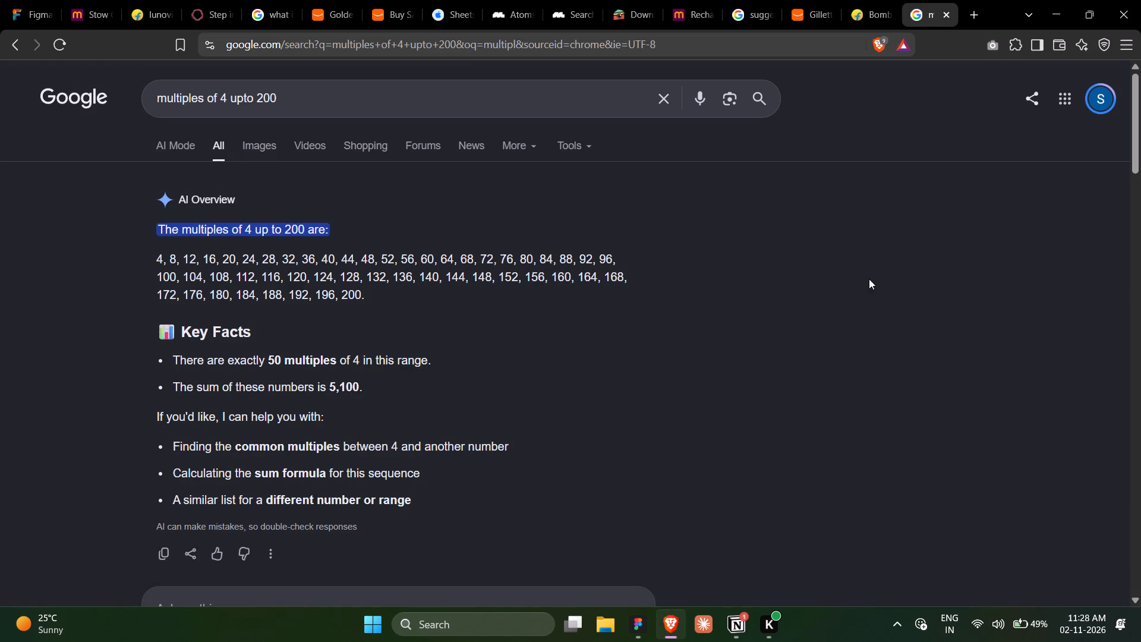
click(1049, 6)
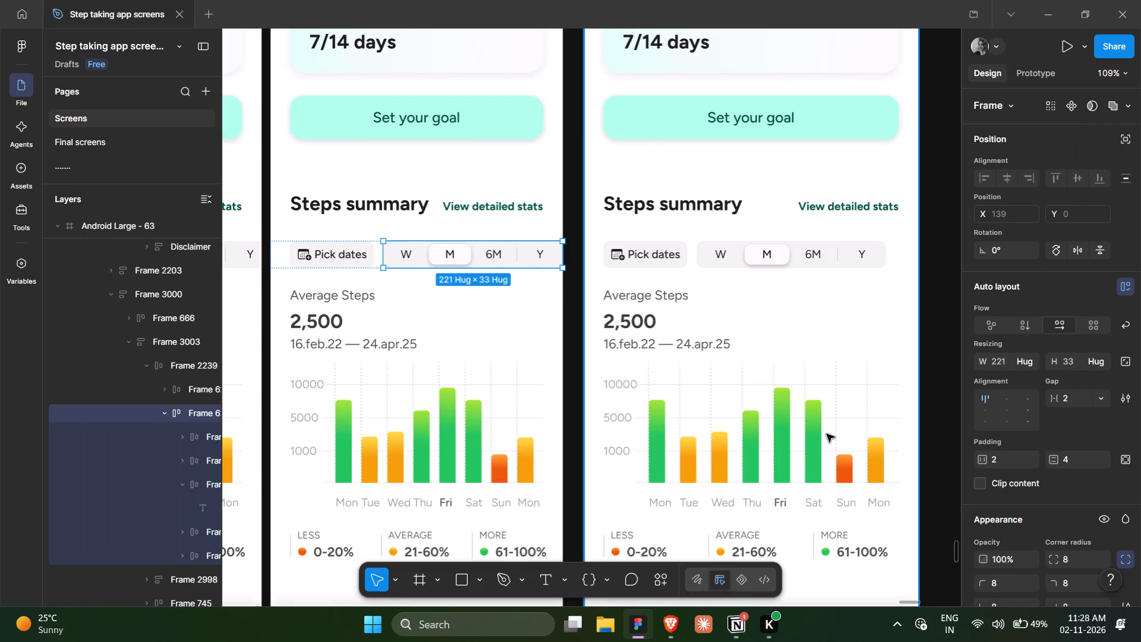
click(674, 625)
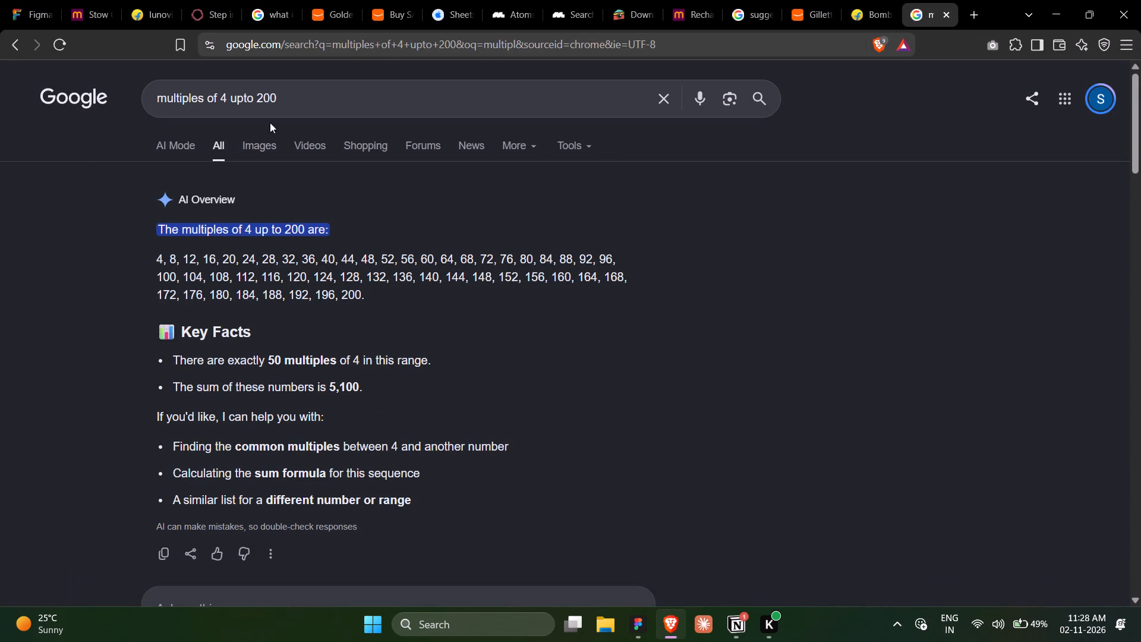
drag(261, 95, 256, 94)
key(3)
key(Return)
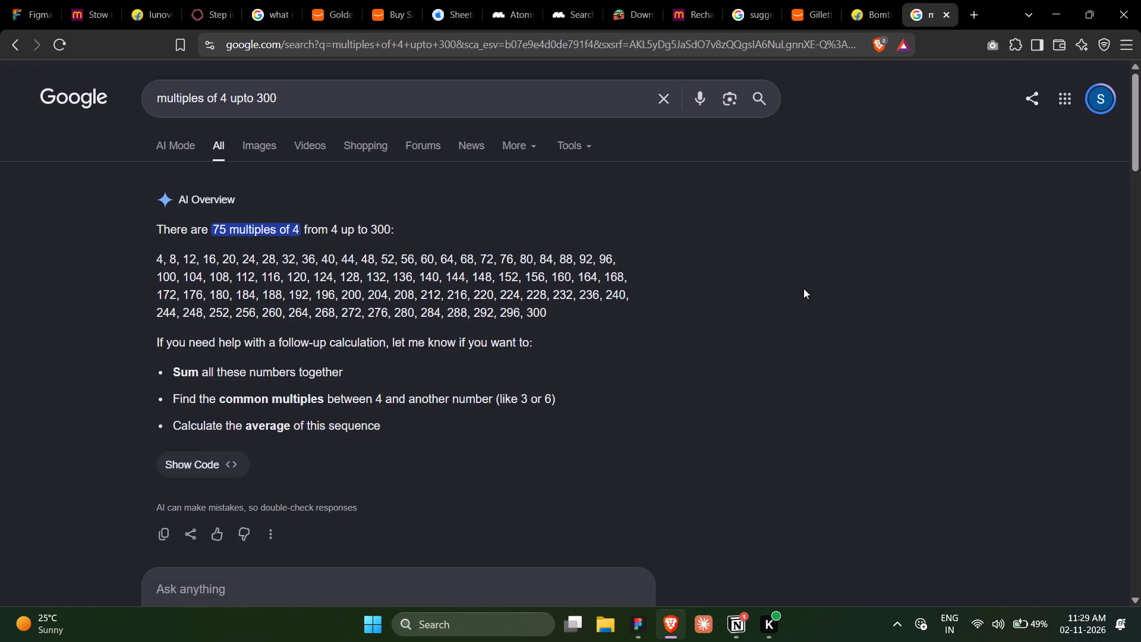
click(1052, 12)
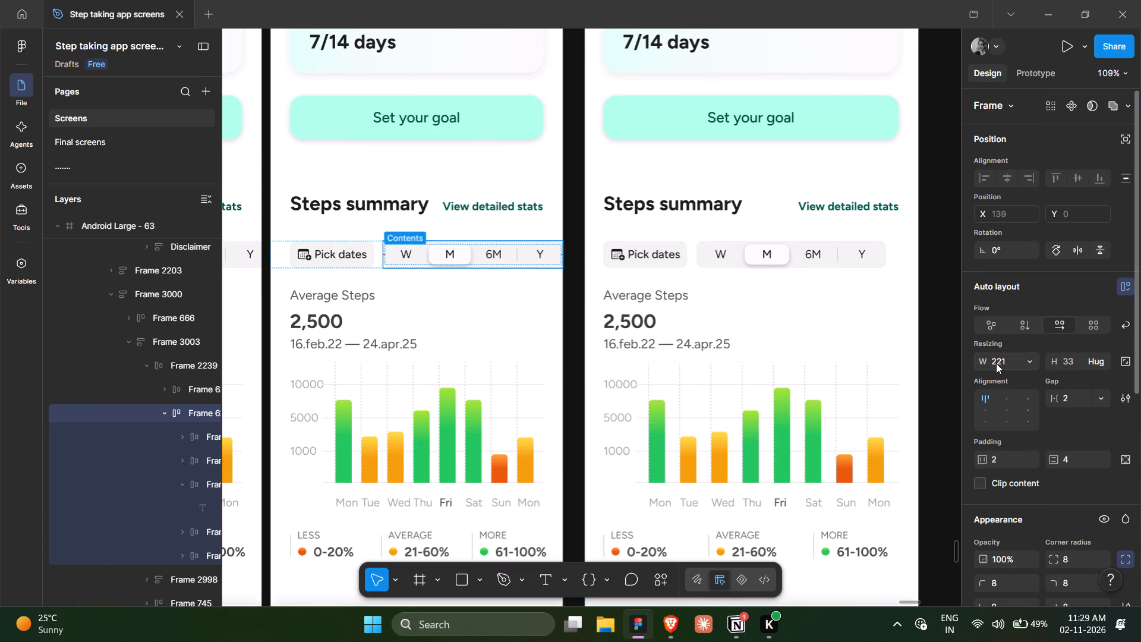
Add a minimum width of 220 to the segment container on the Android Large - 63 frame.
click(1031, 361)
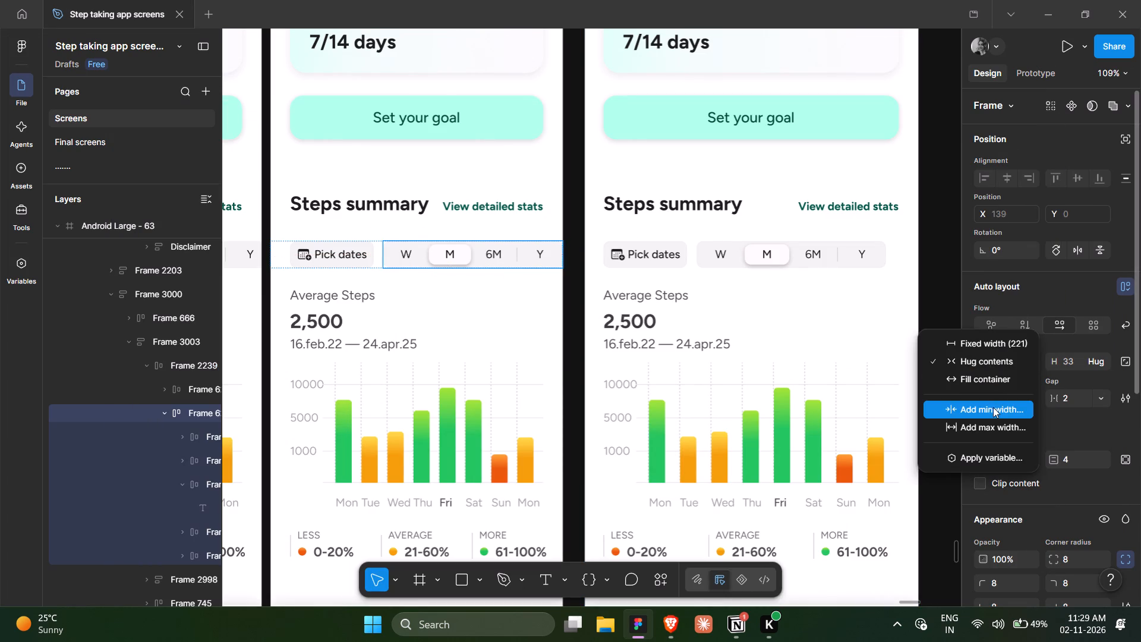
click(988, 408)
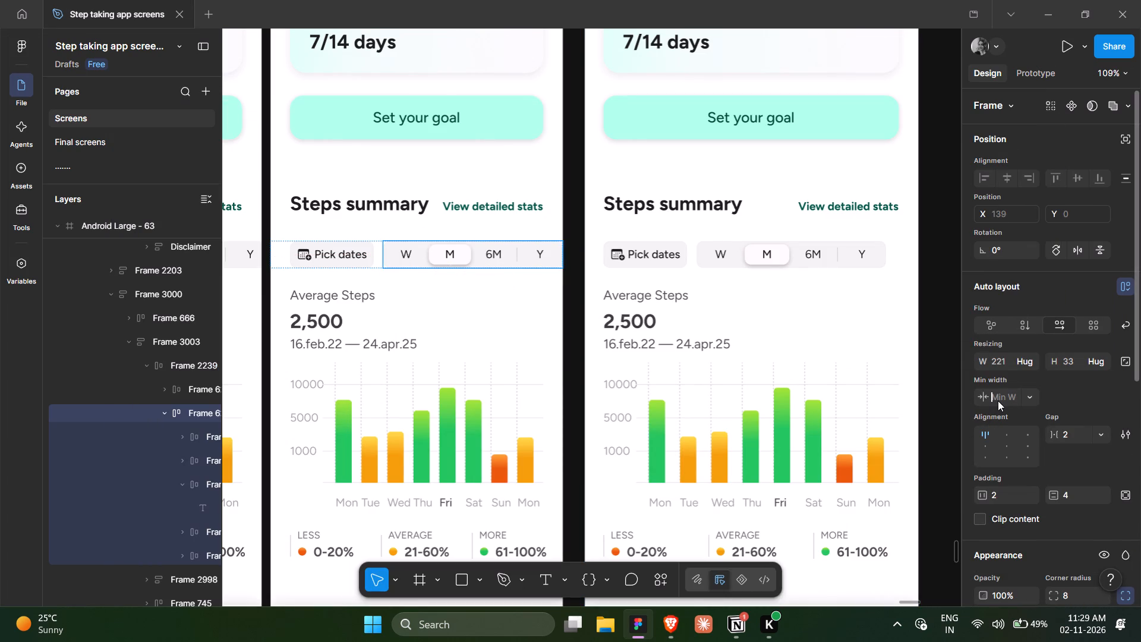
text(220)
click(1085, 385)
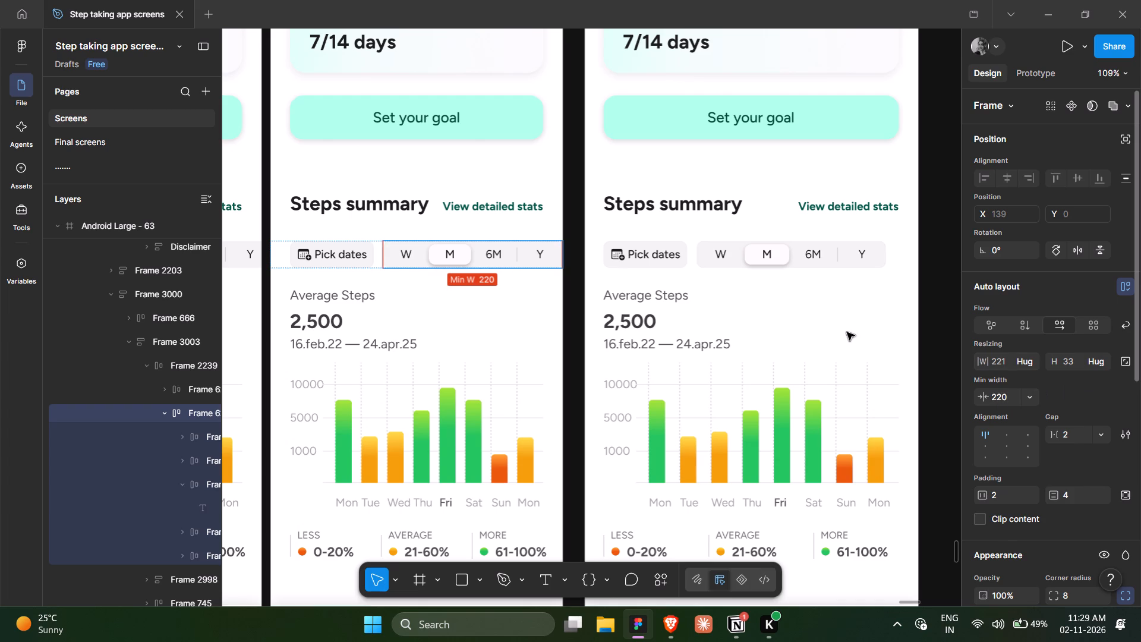
Set the horizontal resizing of the segment container on Android Large - 63 to Fill container.
scroll(521, 264, left, 1)
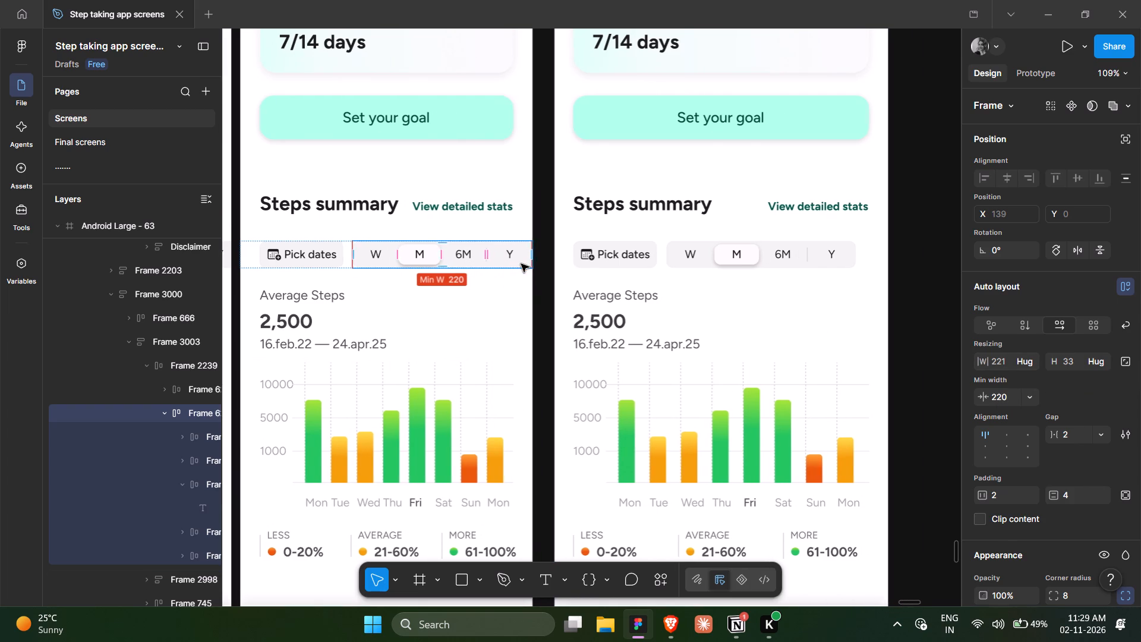
click(1028, 363)
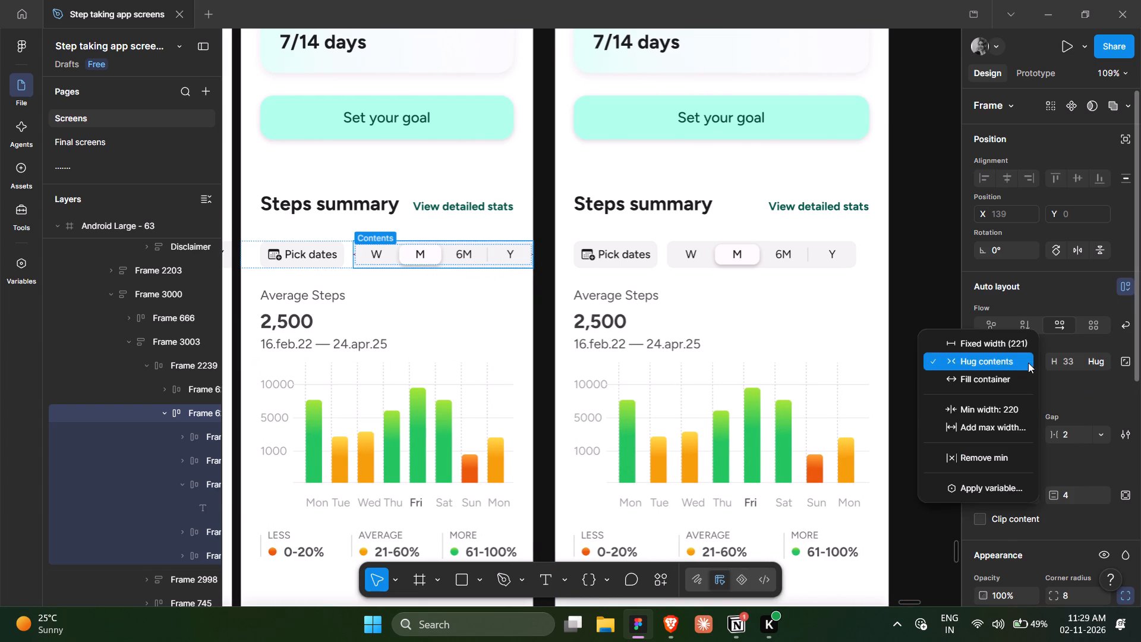
click(989, 376)
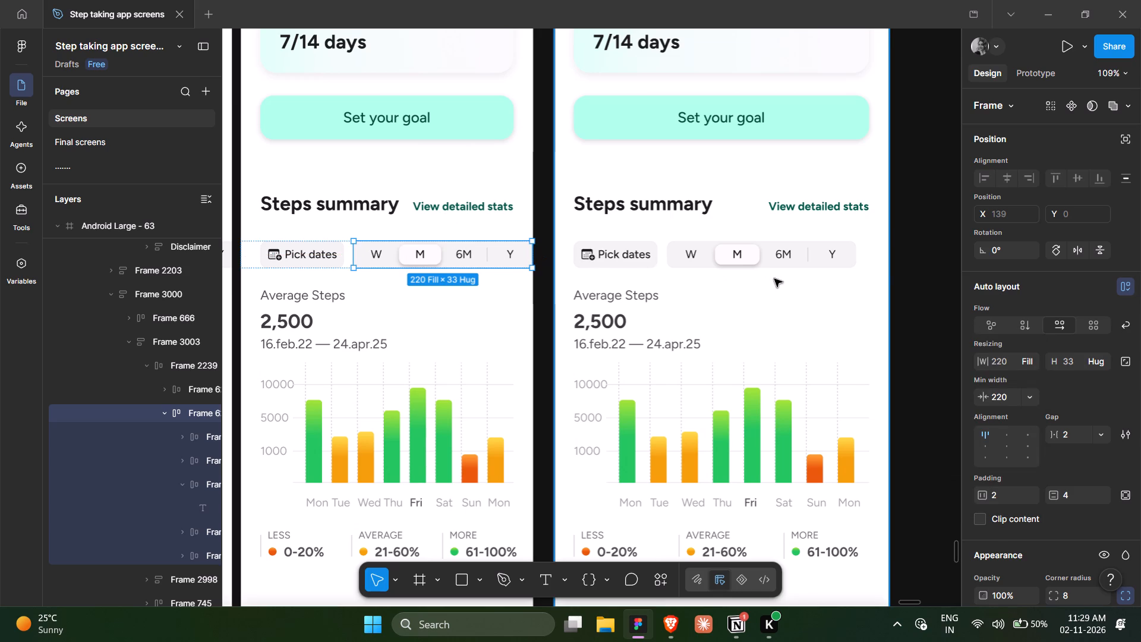
click(937, 316)
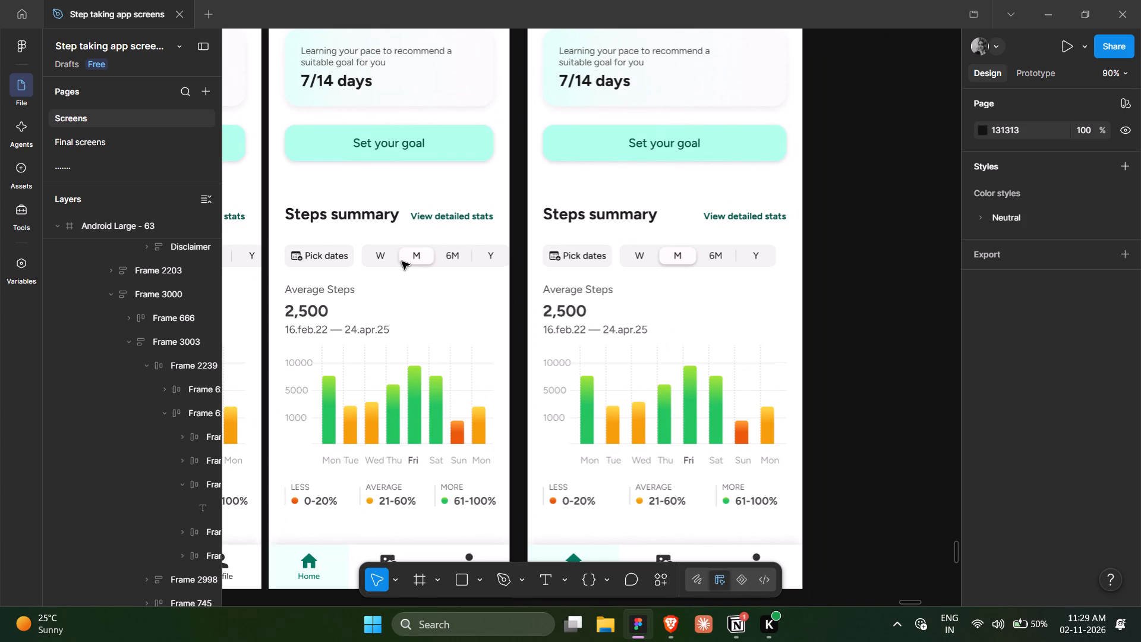
Replace the segment container in the Google Pixel 2 XL - 1 Steps summary with a copy of the one from Android Large - 63.
ctrl+click(363, 266)
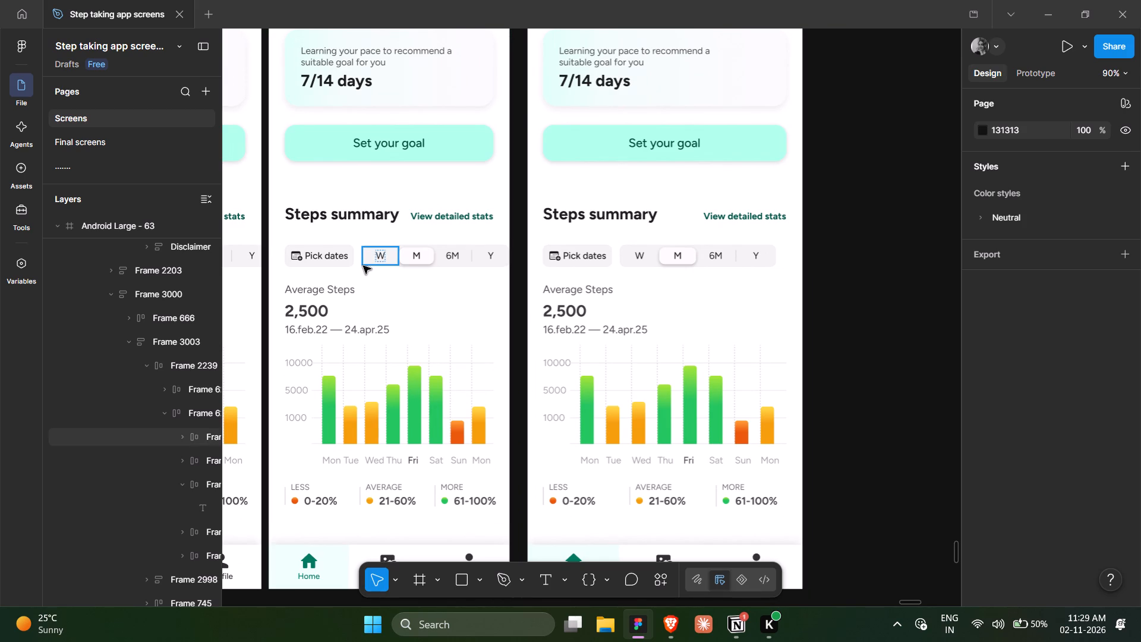
ctrl+click(363, 266)
key(shift+Return)
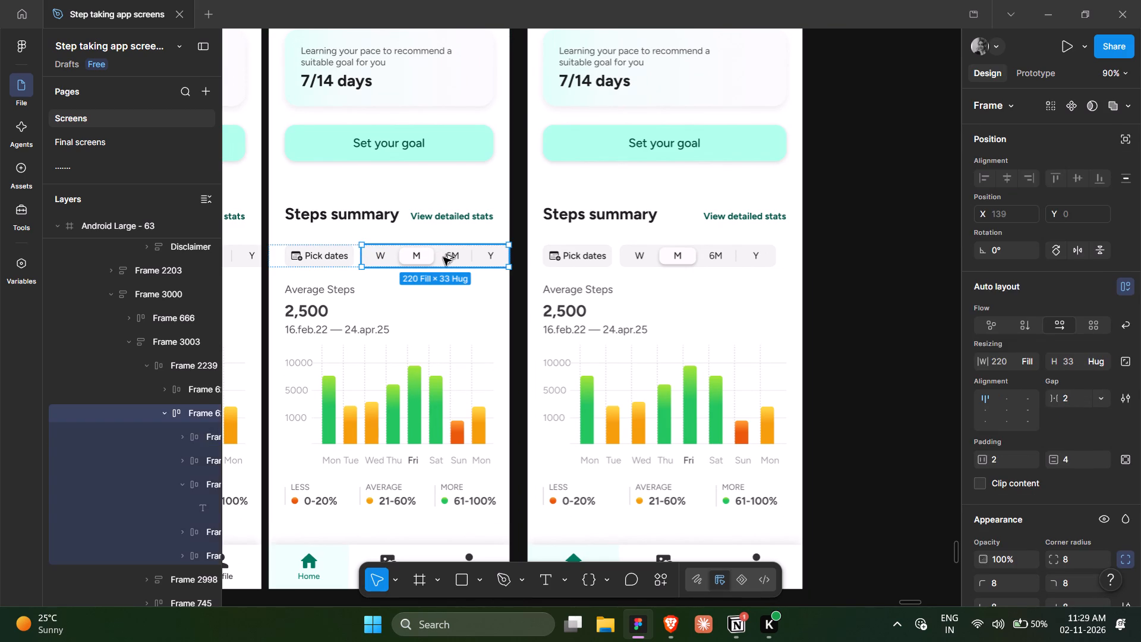
alt+drag(443, 257, 766, 262)
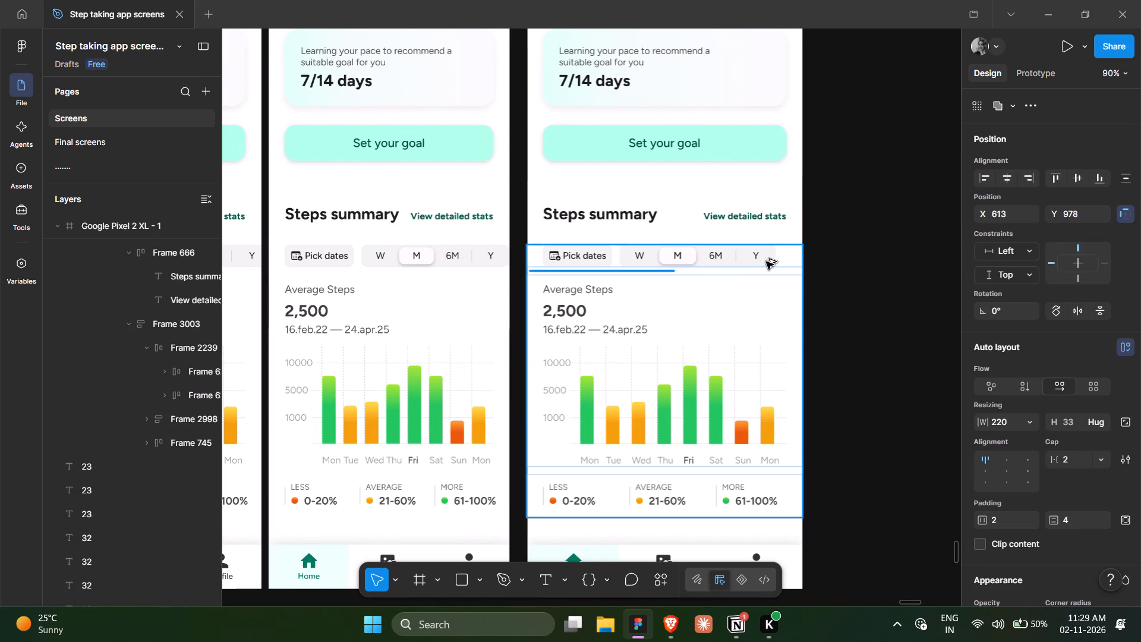
alt+drag(766, 262, 778, 258)
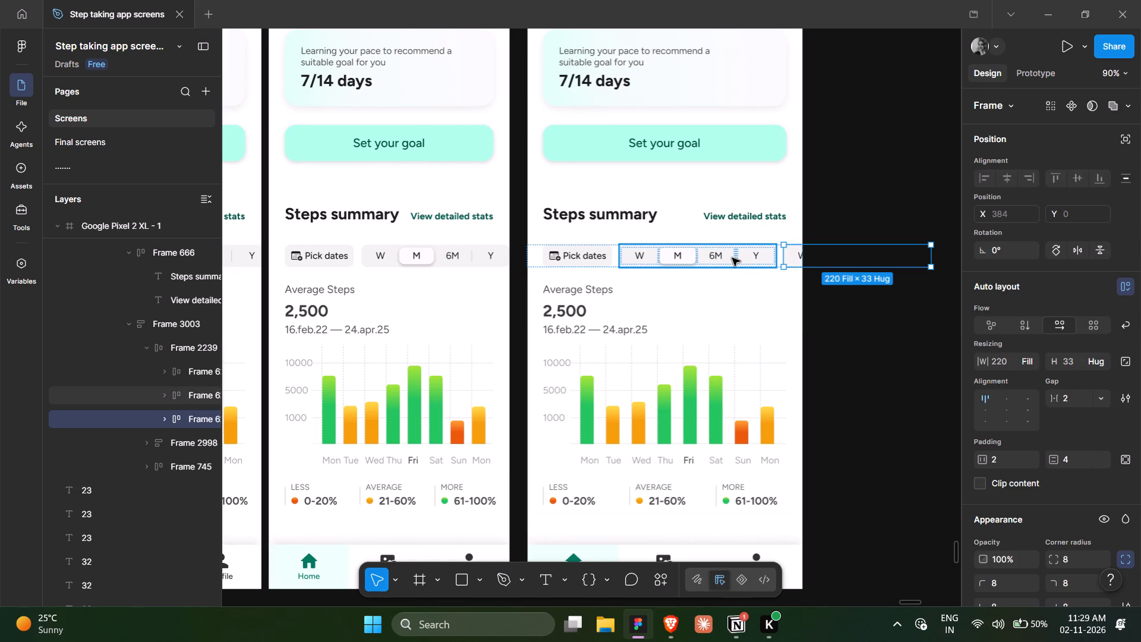
click(732, 259)
key(Delete)
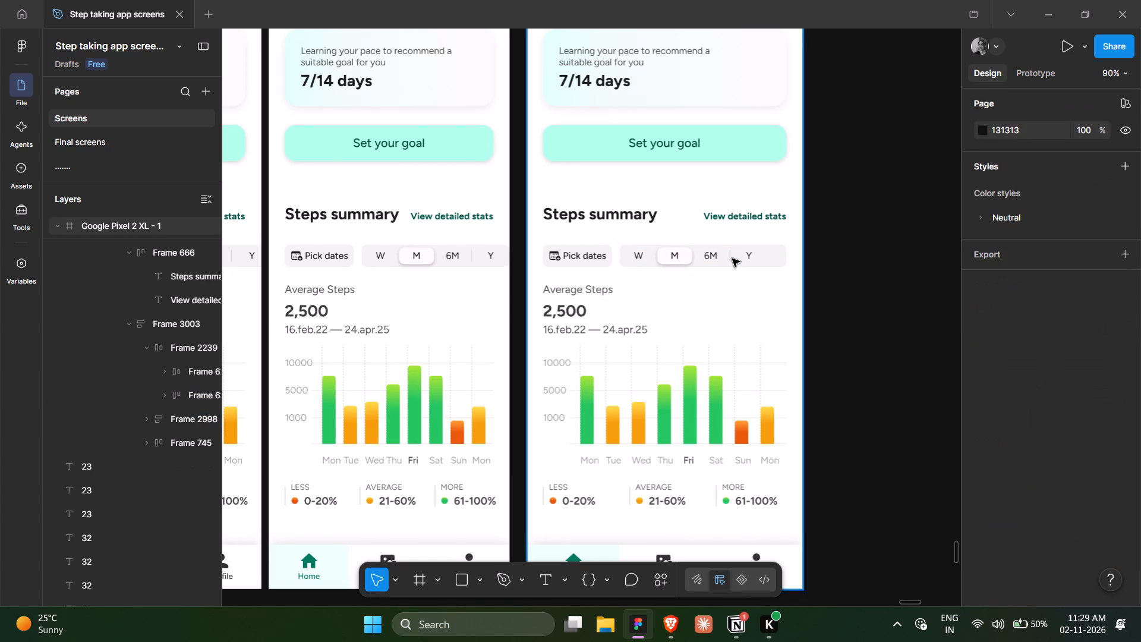
Set the W, M, 6M and Y segments in the Google Pixel 2 XL - 1 period selector to Fill container horizontally.
double_click(687, 254)
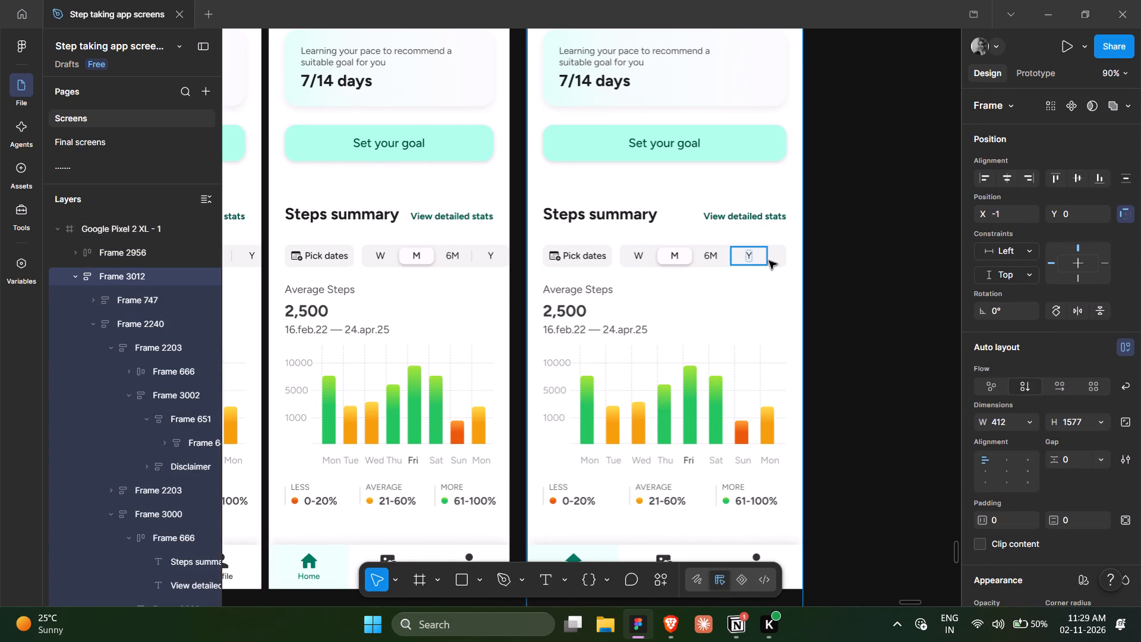
ctrl+click(769, 261)
key(shift+Return)
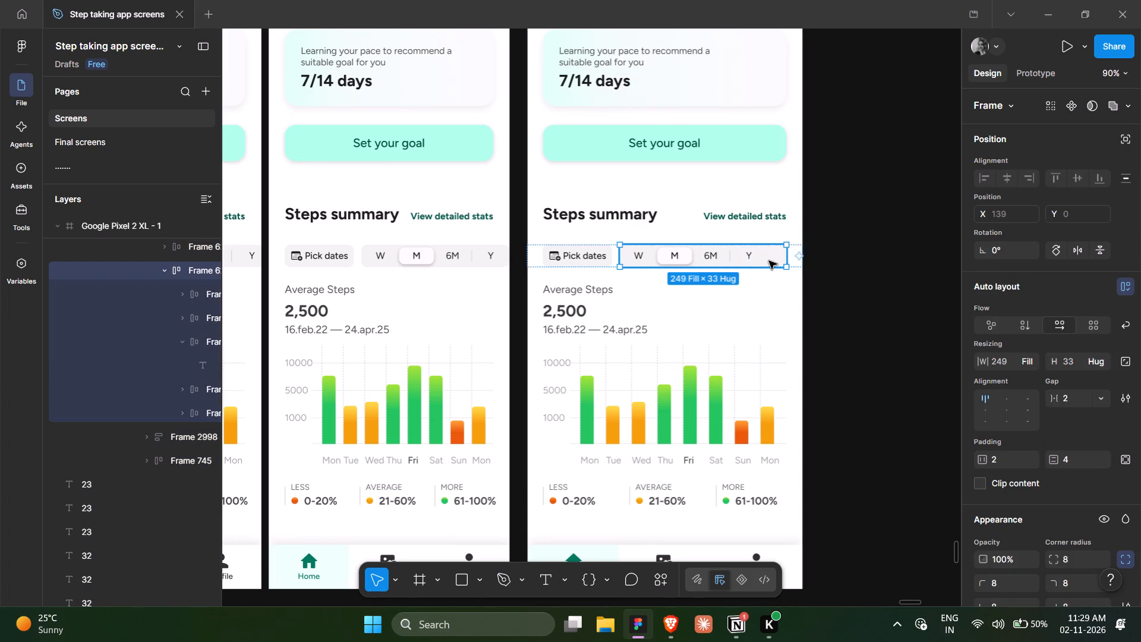
key(Return)
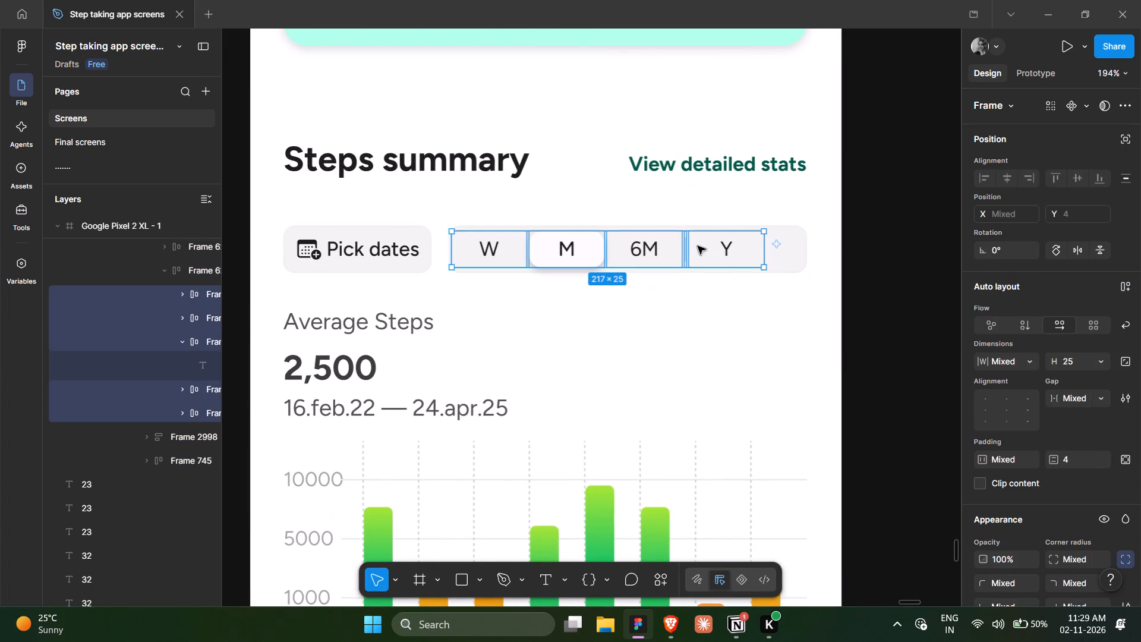
shift+click(683, 250)
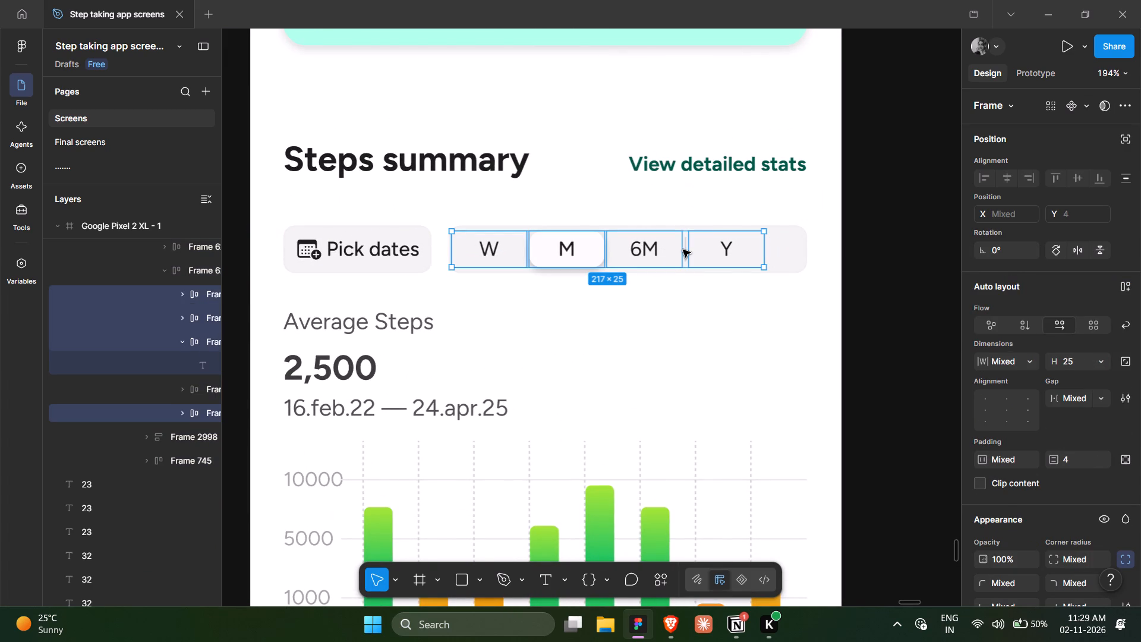
click(1027, 361)
click(982, 394)
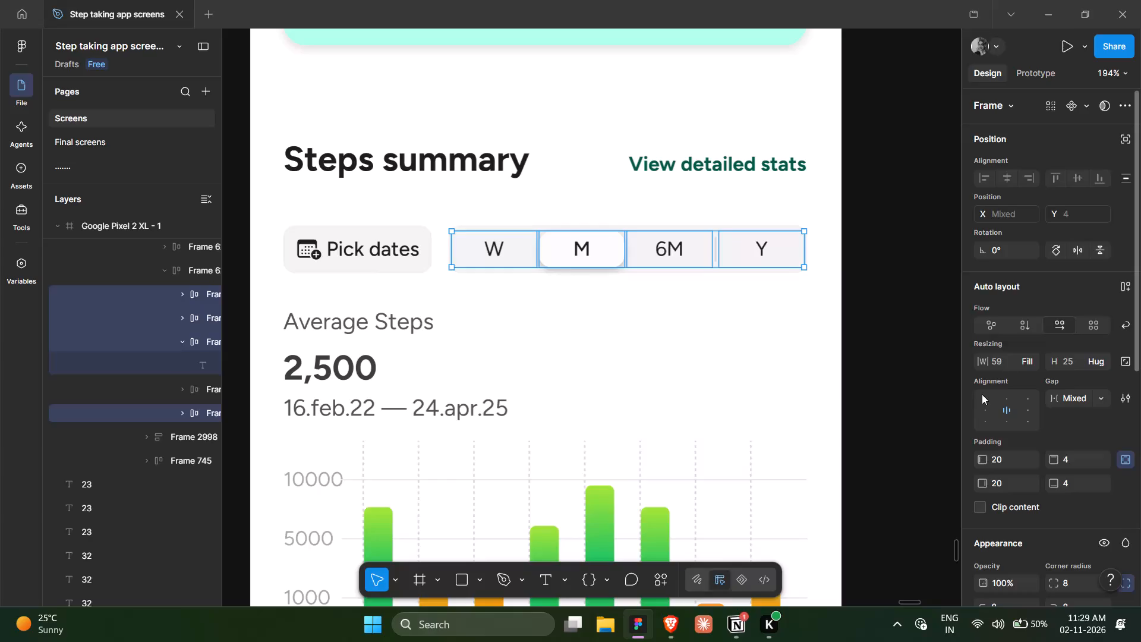
click(822, 332)
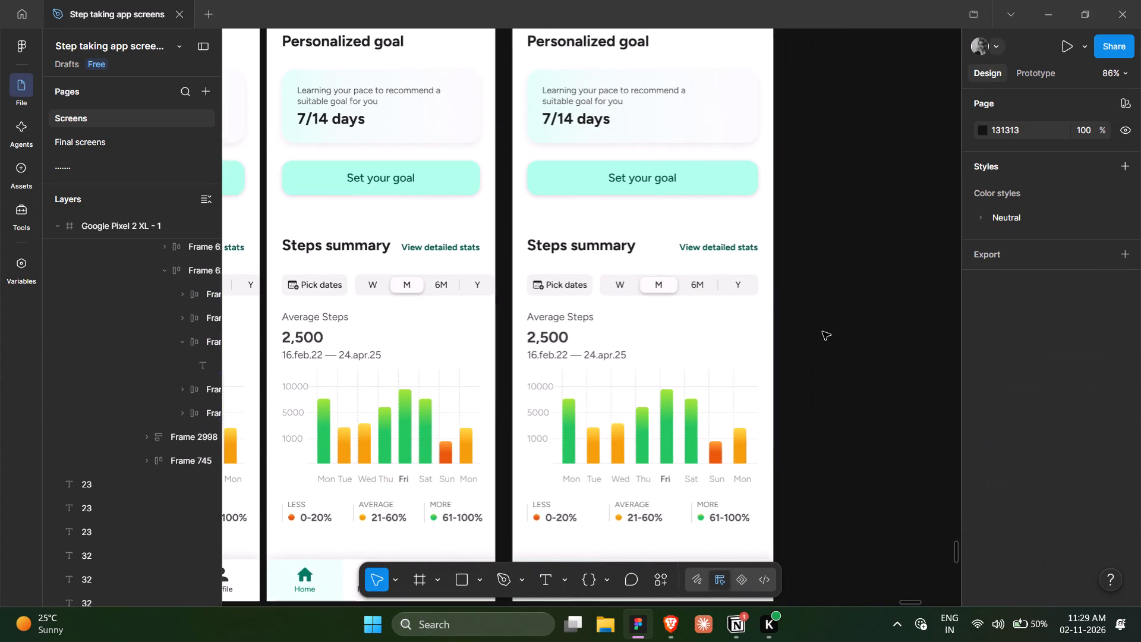
Set the W, M, 6M and Y segments in the Android Large - 63 period selector to Fill container horizontally.
scroll(822, 332, right, 1)
scroll(590, 299, right, 1)
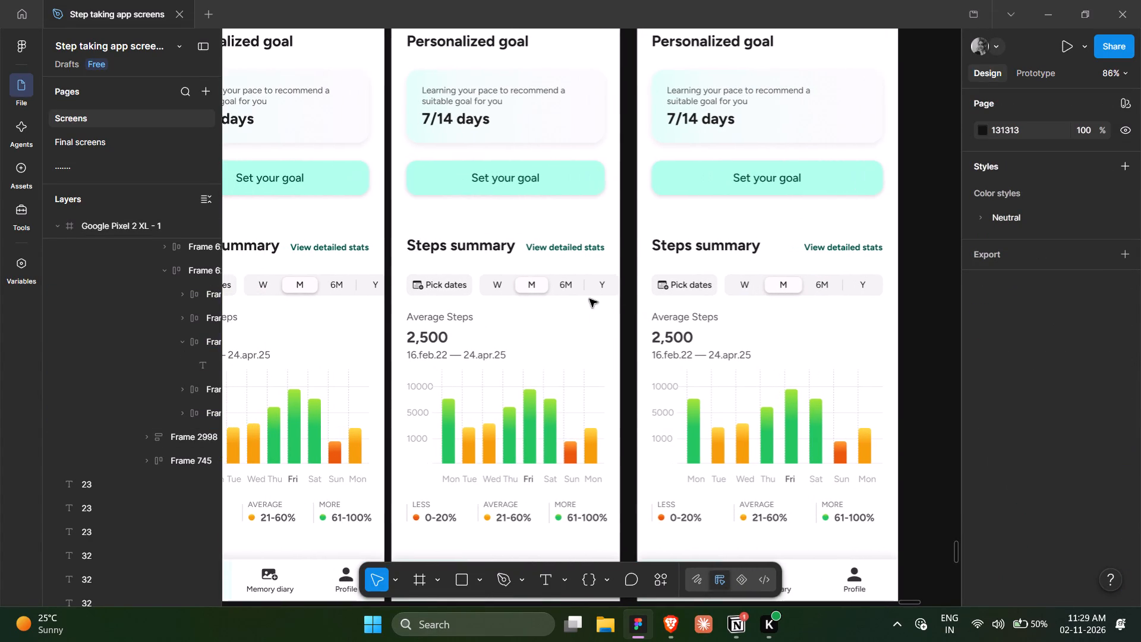
scroll(590, 299, right, 1)
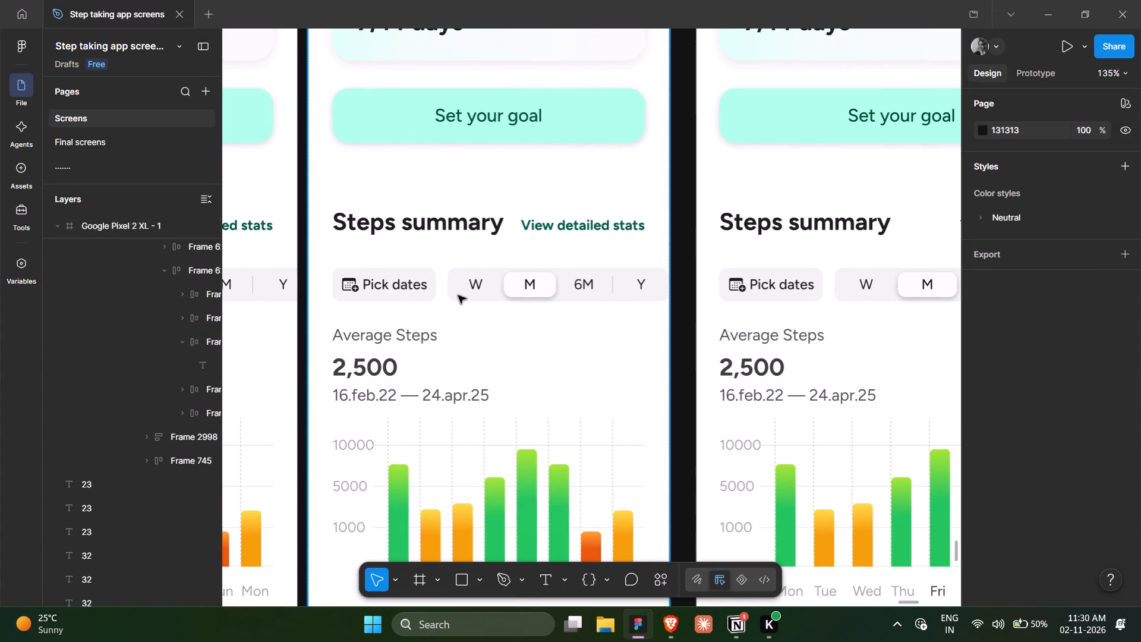
ctrl+click(458, 295)
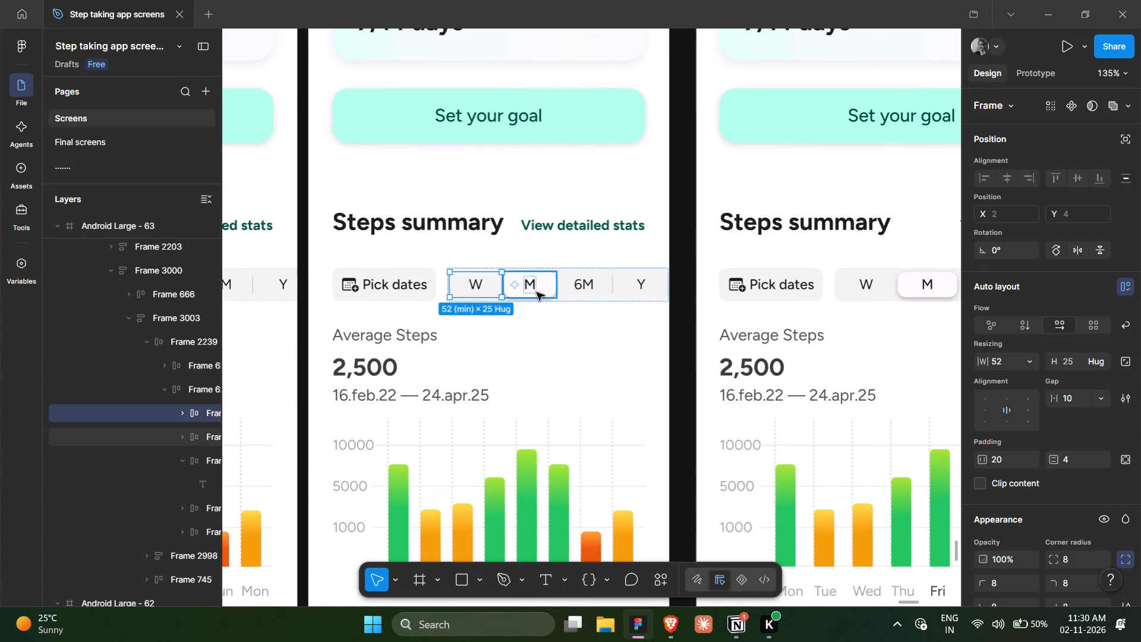
shift+click(537, 292)
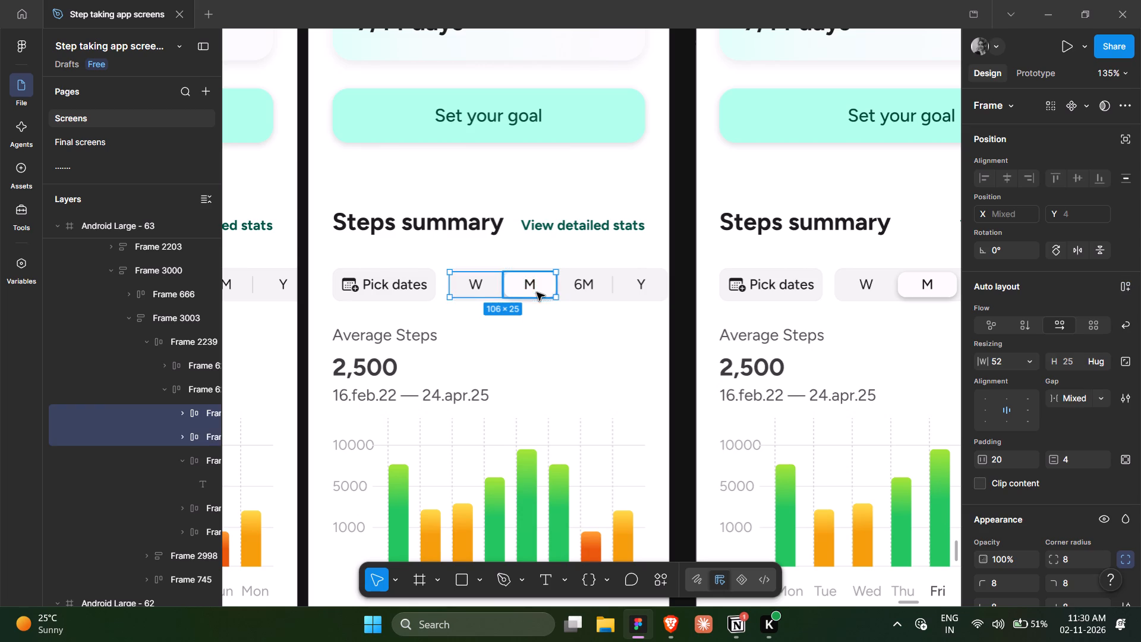
shift+click(589, 291)
shift+click(636, 290)
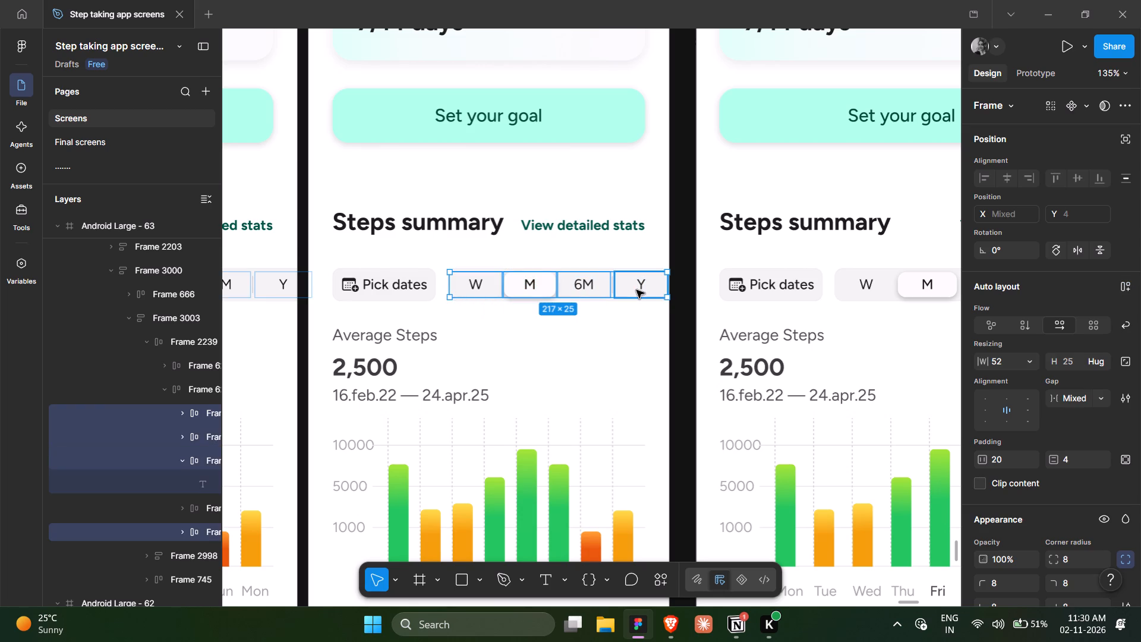
click(1029, 361)
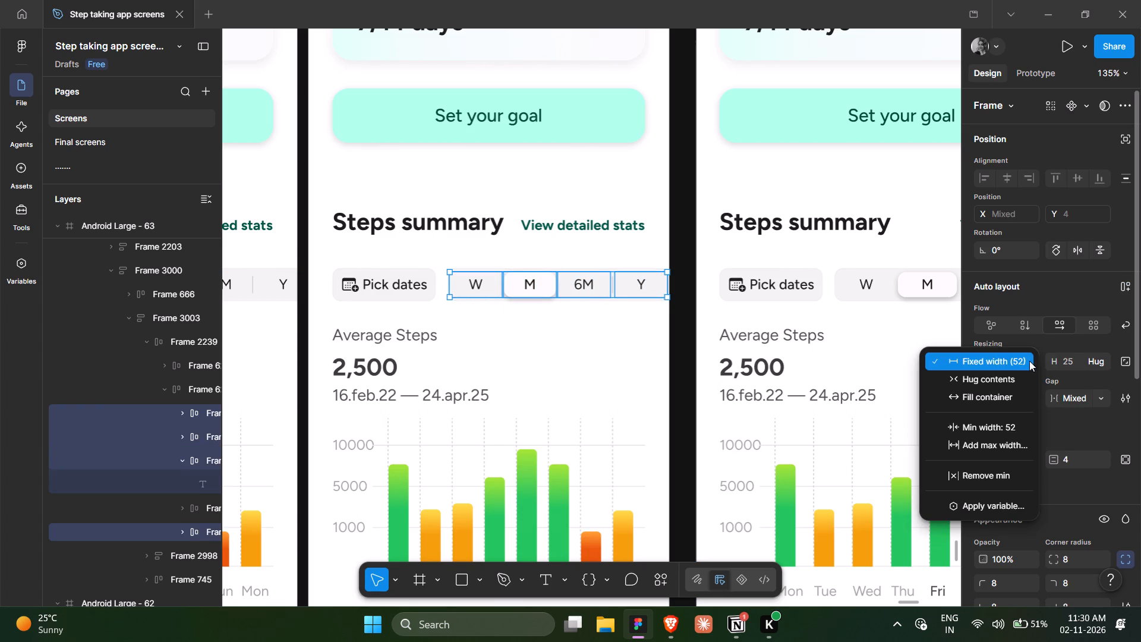
click(985, 394)
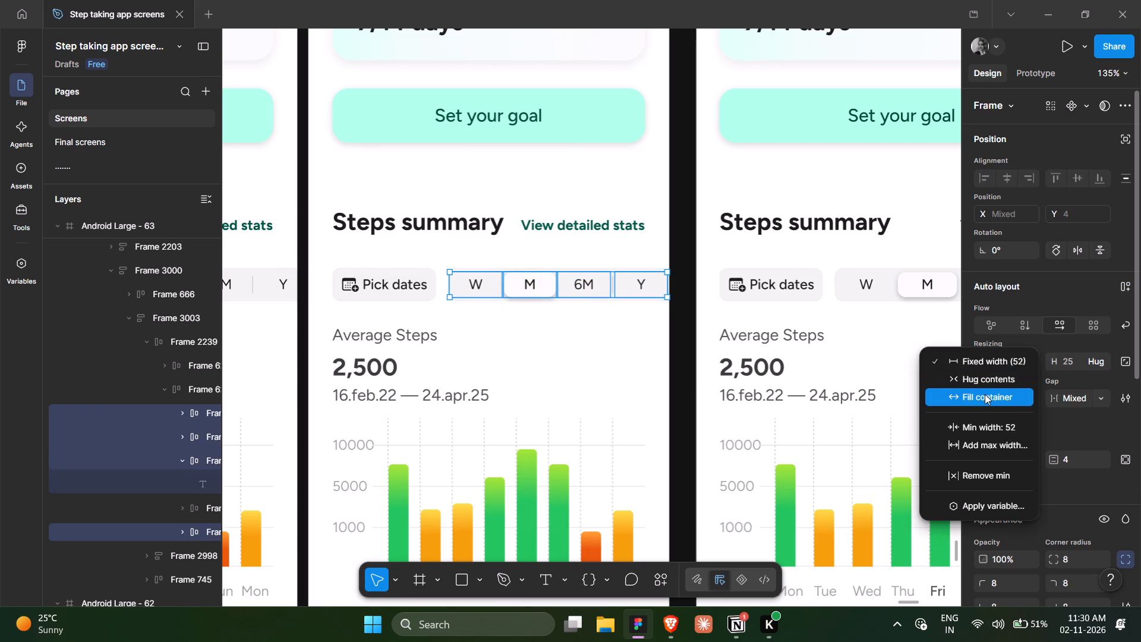
click(683, 342)
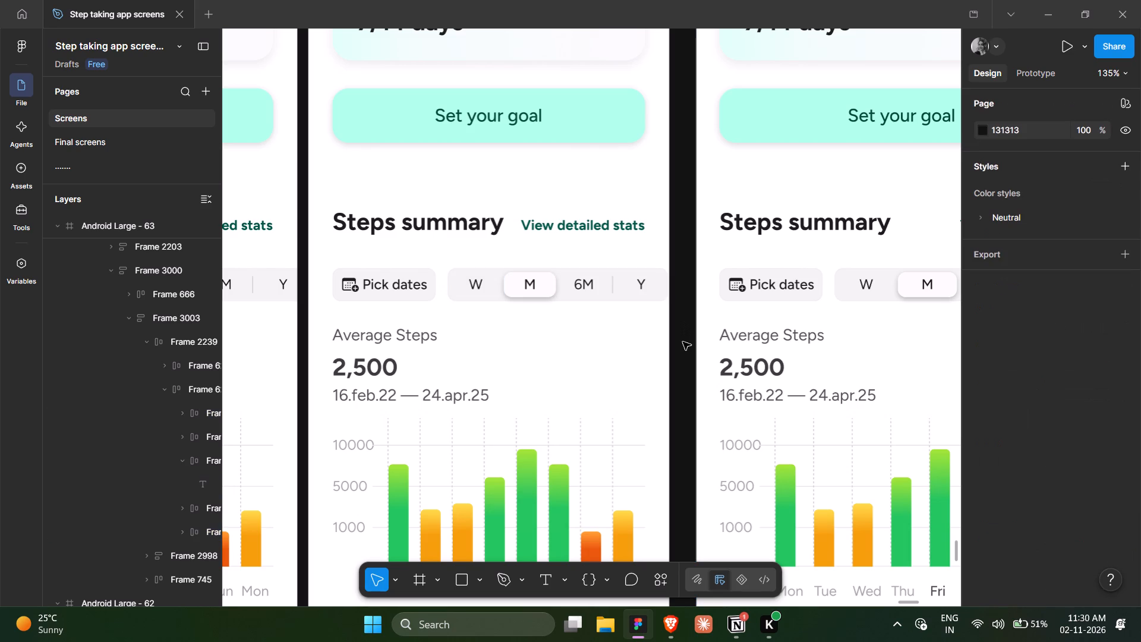
Inspect the sizing of the 6M and Y segments and their container in the Android Large - 63 period selector.
triple_click(590, 289)
triple_click(590, 289)
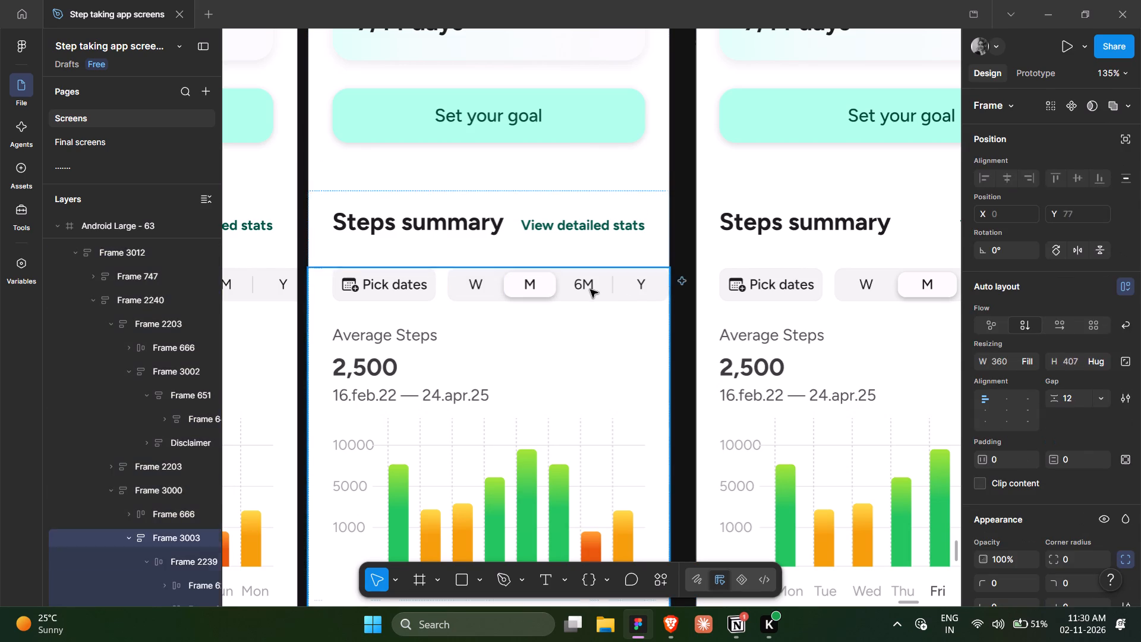
click(590, 289)
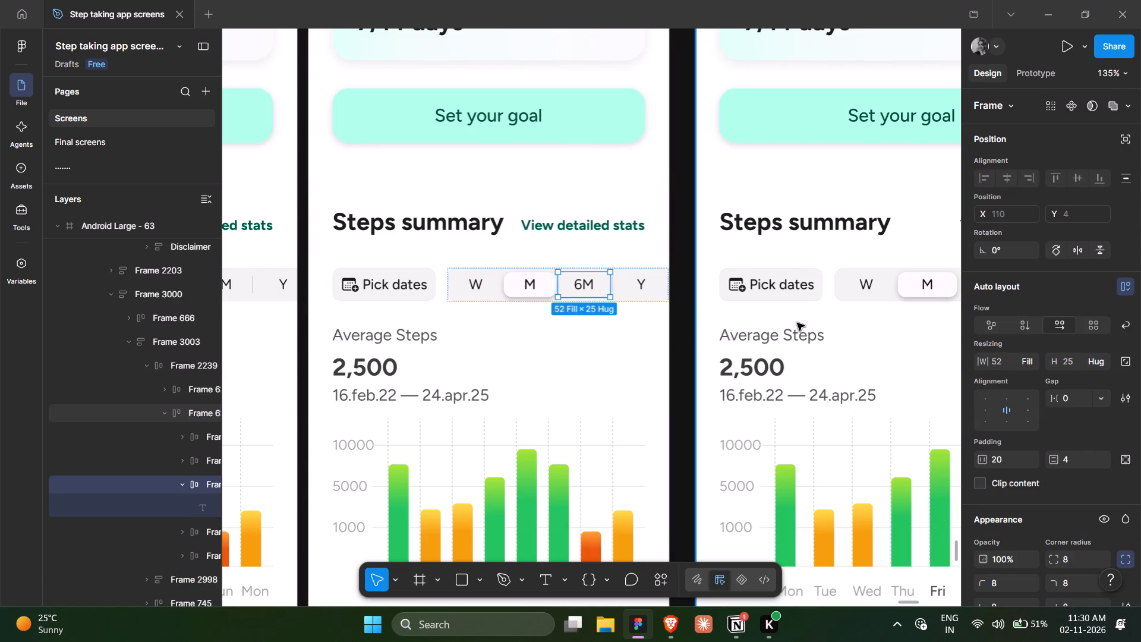
scroll(664, 347, left, 1)
click(621, 281)
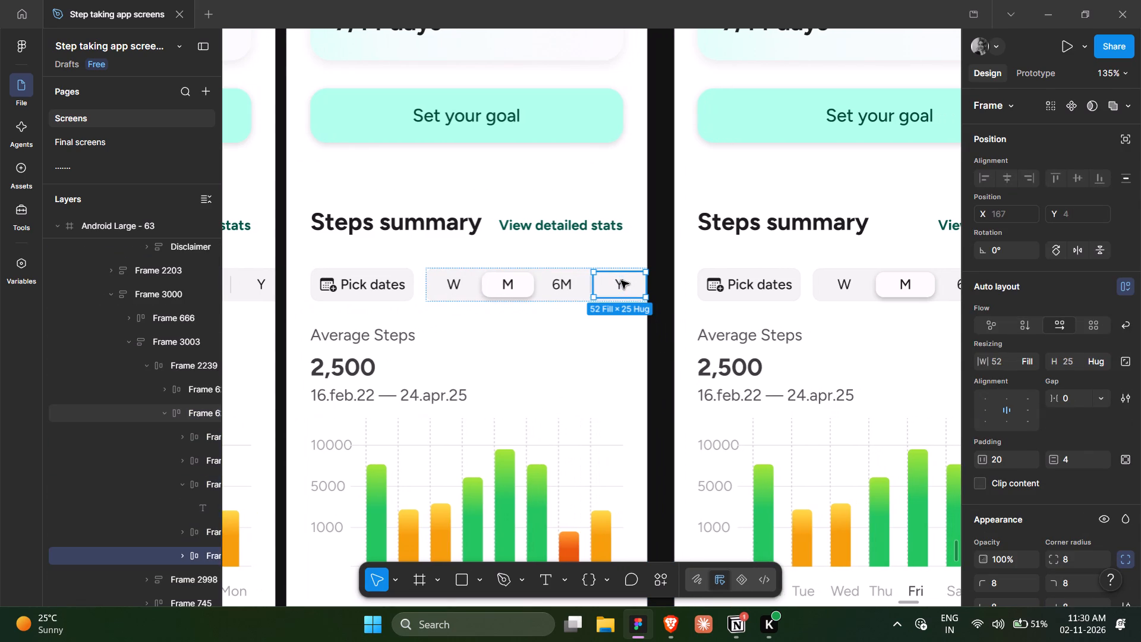
click(581, 303)
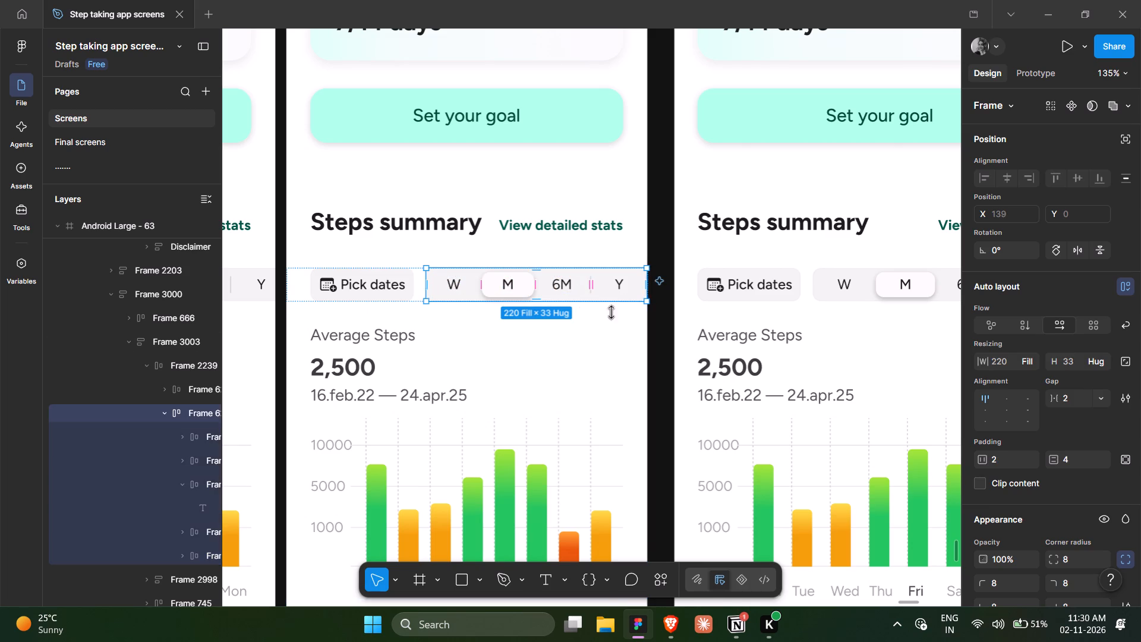
scroll(677, 376, left, 2)
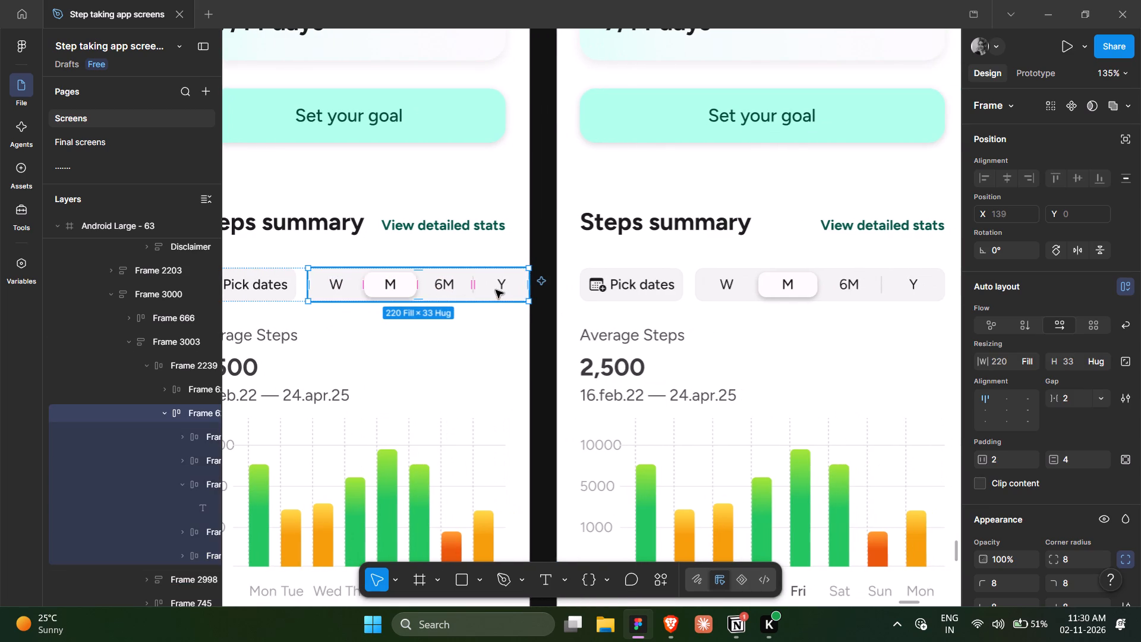
double_click(499, 290)
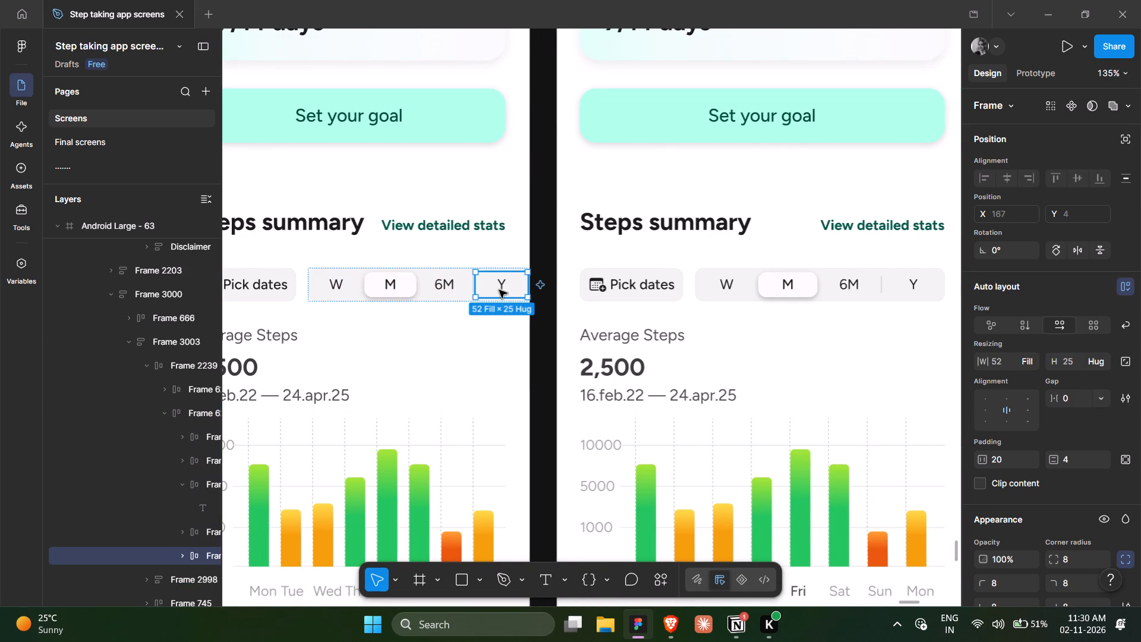
click(455, 285)
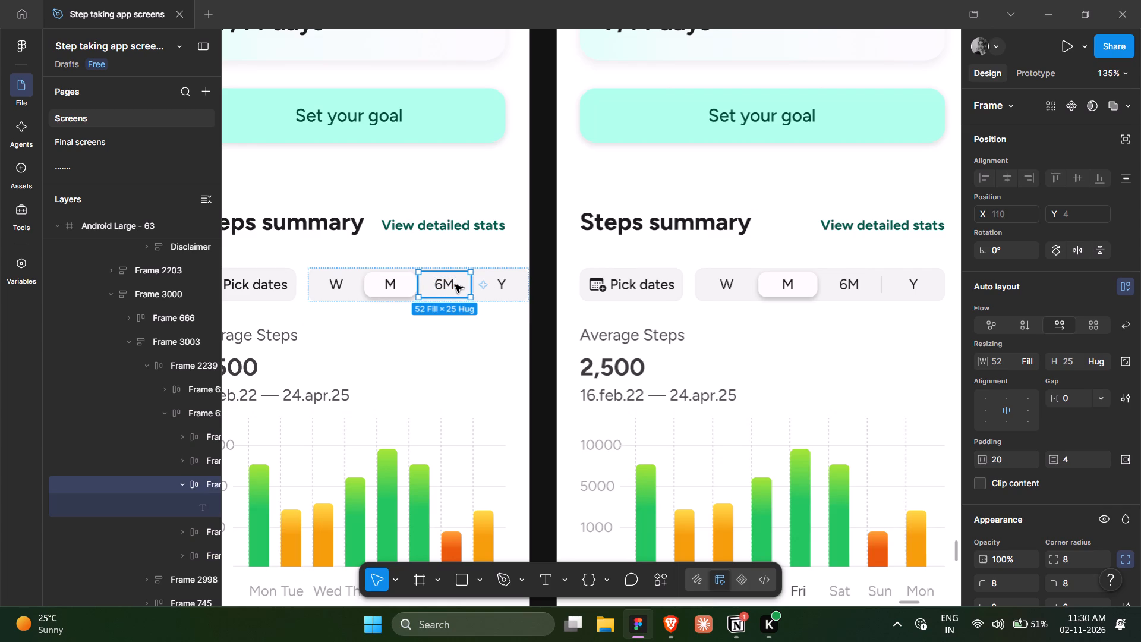
click(488, 301)
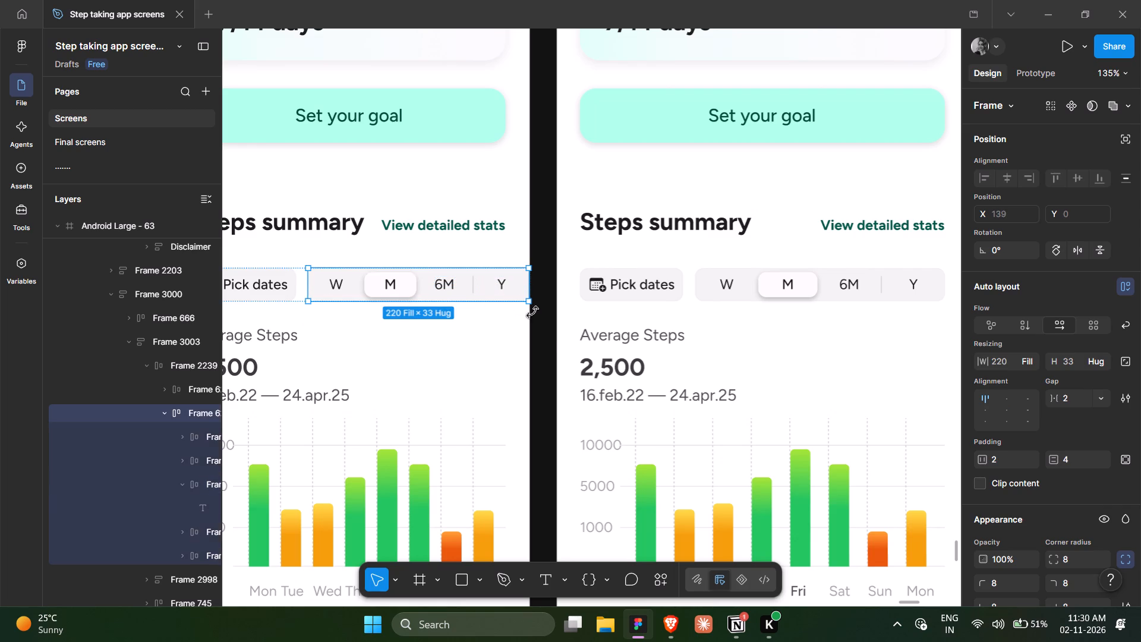
click(546, 337)
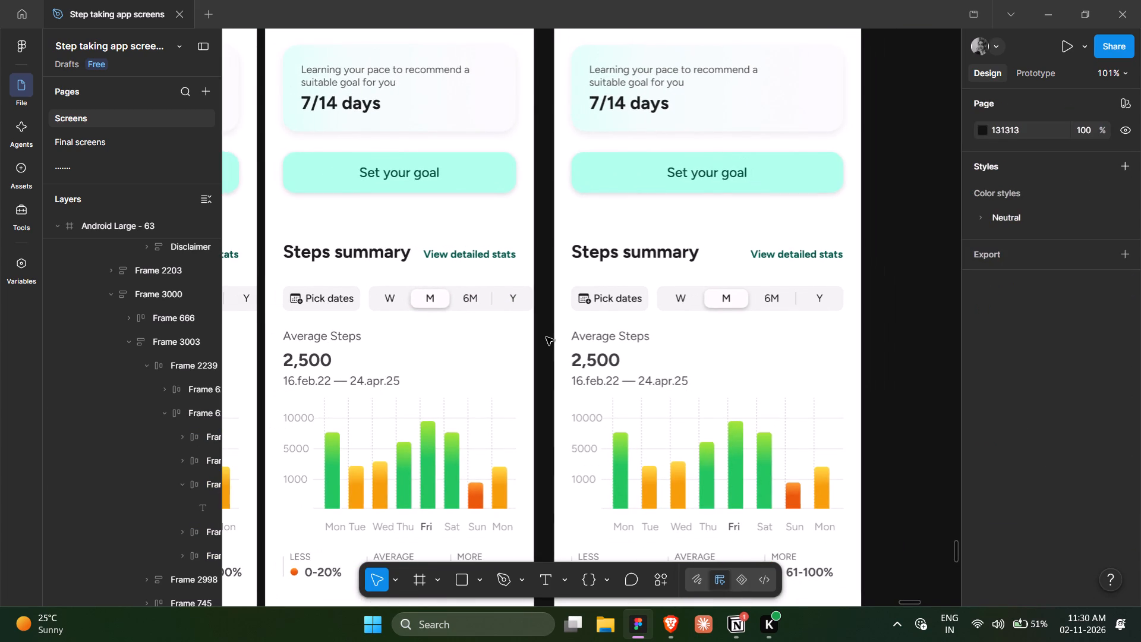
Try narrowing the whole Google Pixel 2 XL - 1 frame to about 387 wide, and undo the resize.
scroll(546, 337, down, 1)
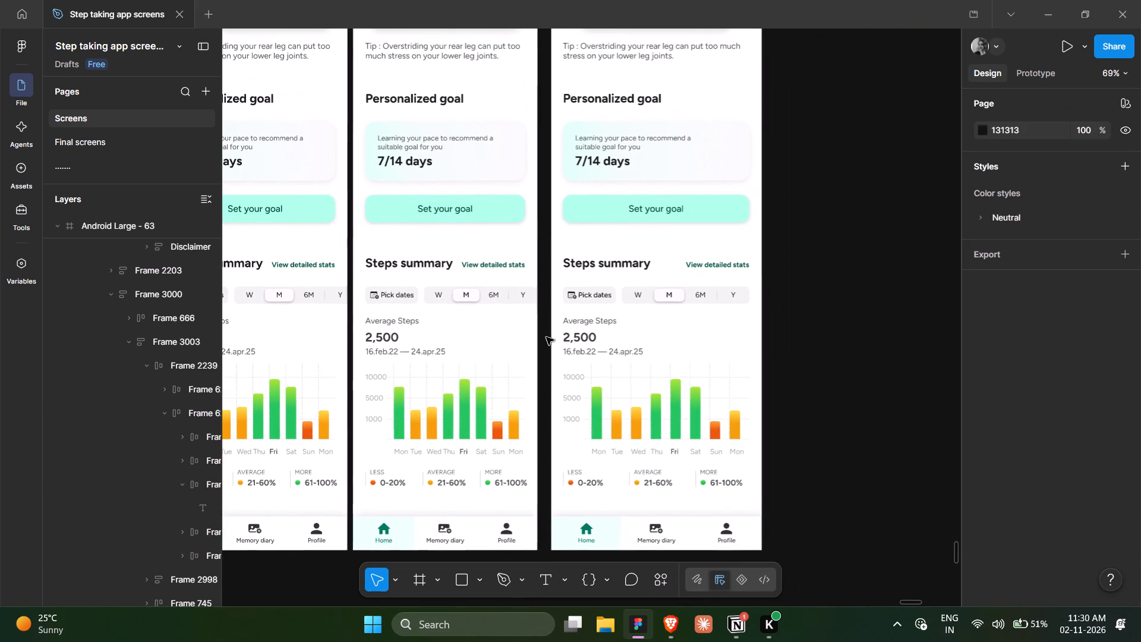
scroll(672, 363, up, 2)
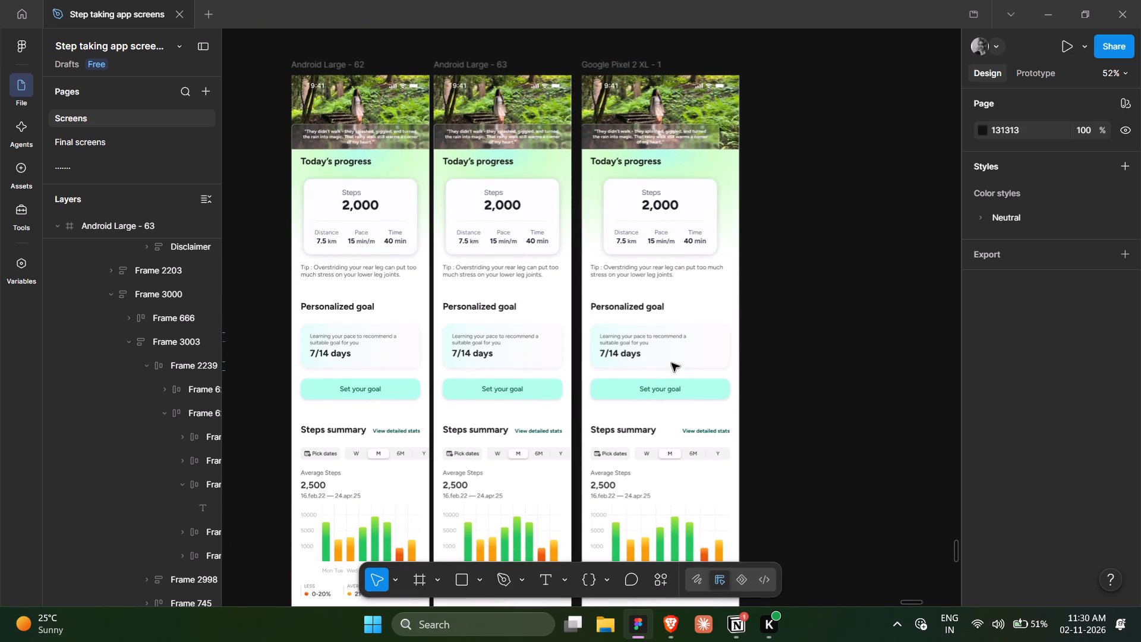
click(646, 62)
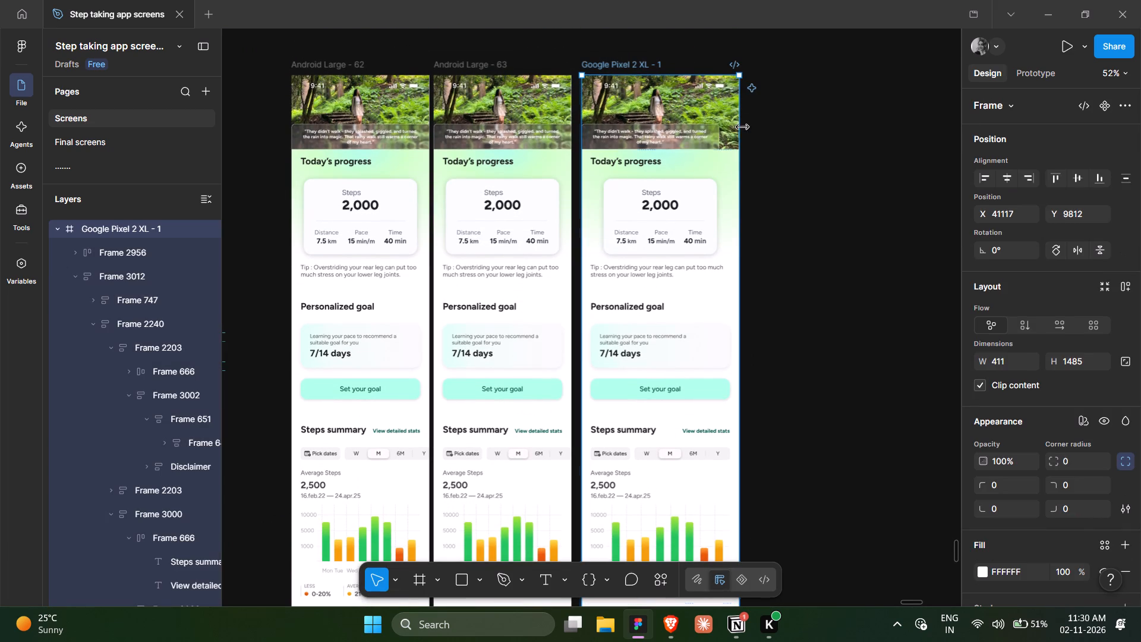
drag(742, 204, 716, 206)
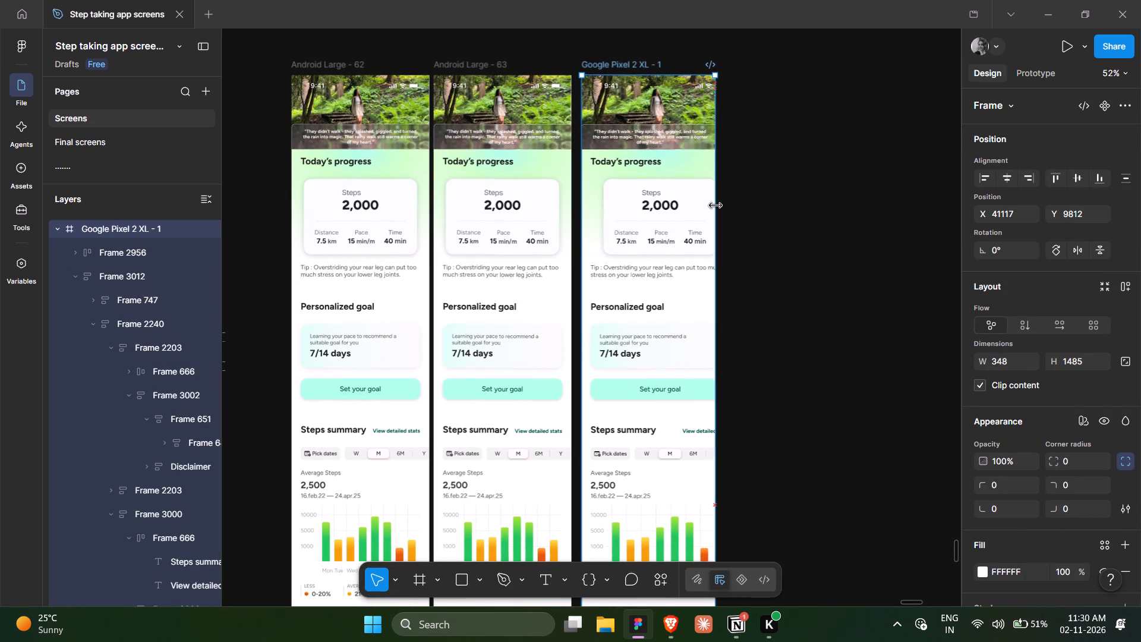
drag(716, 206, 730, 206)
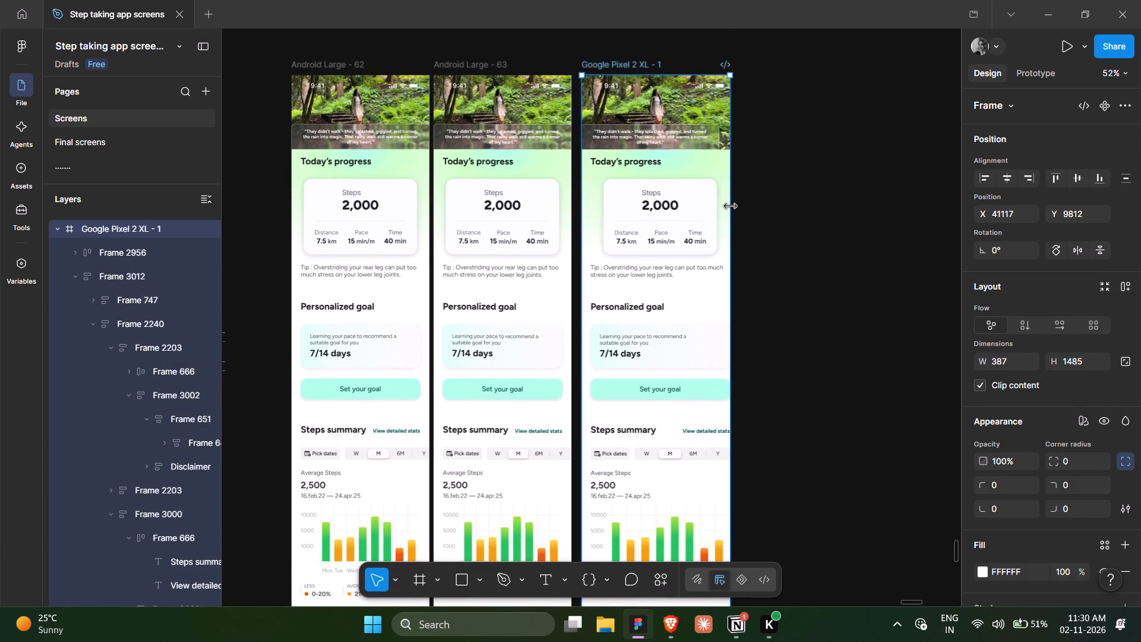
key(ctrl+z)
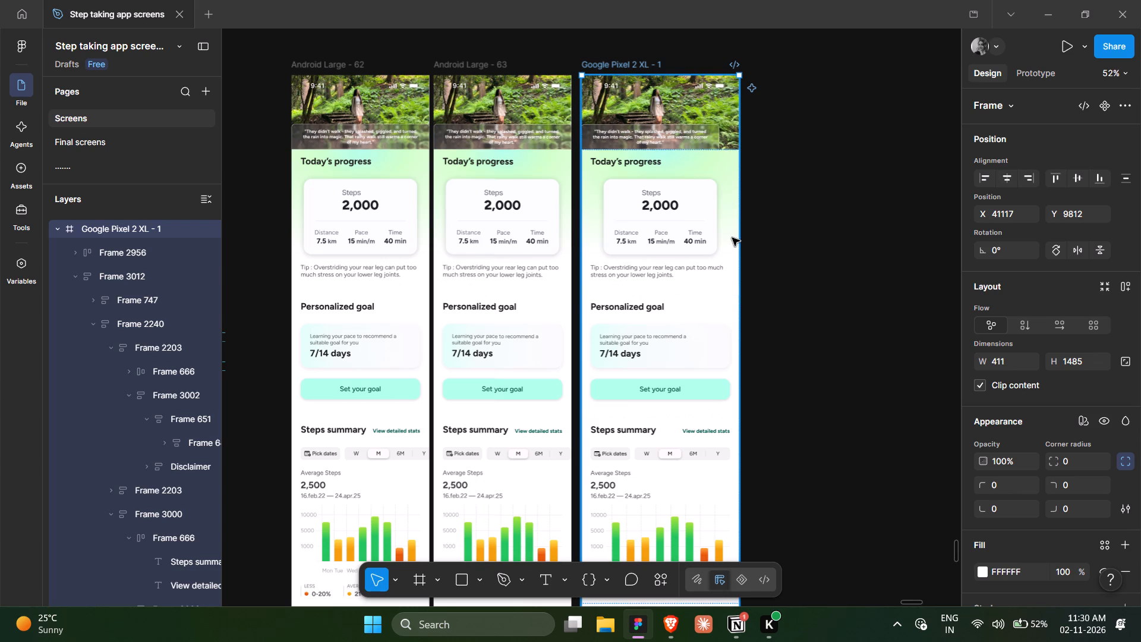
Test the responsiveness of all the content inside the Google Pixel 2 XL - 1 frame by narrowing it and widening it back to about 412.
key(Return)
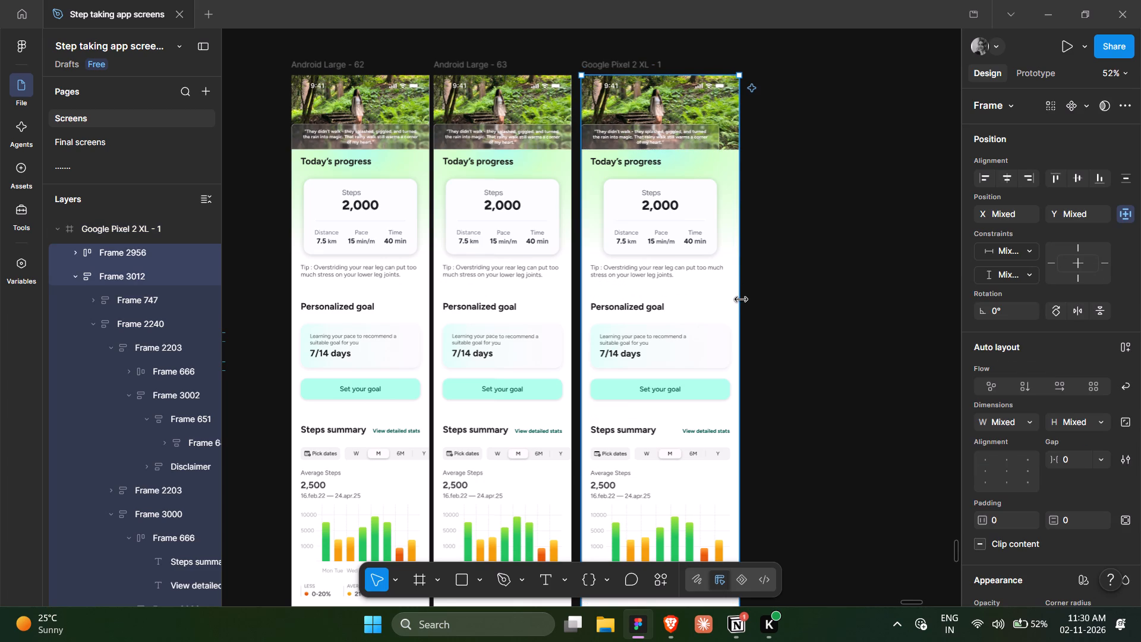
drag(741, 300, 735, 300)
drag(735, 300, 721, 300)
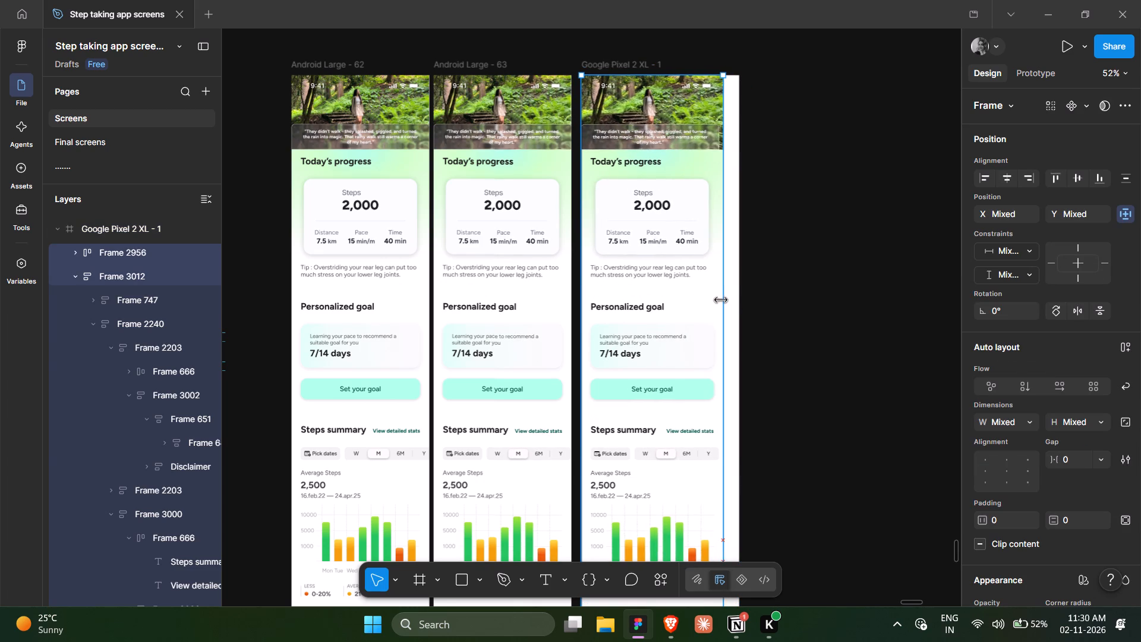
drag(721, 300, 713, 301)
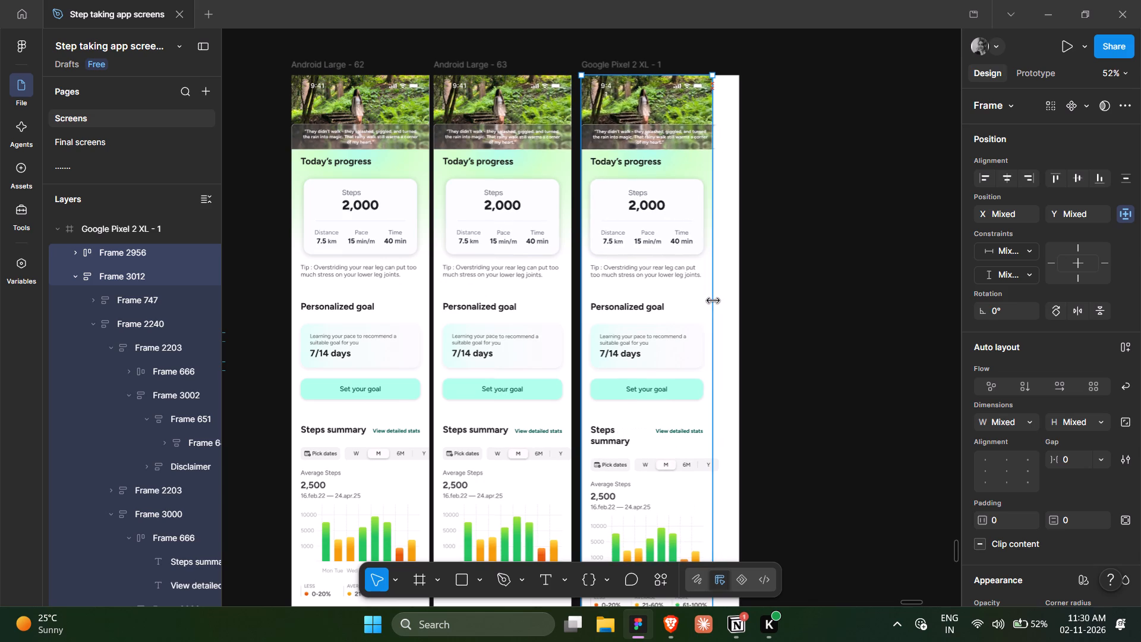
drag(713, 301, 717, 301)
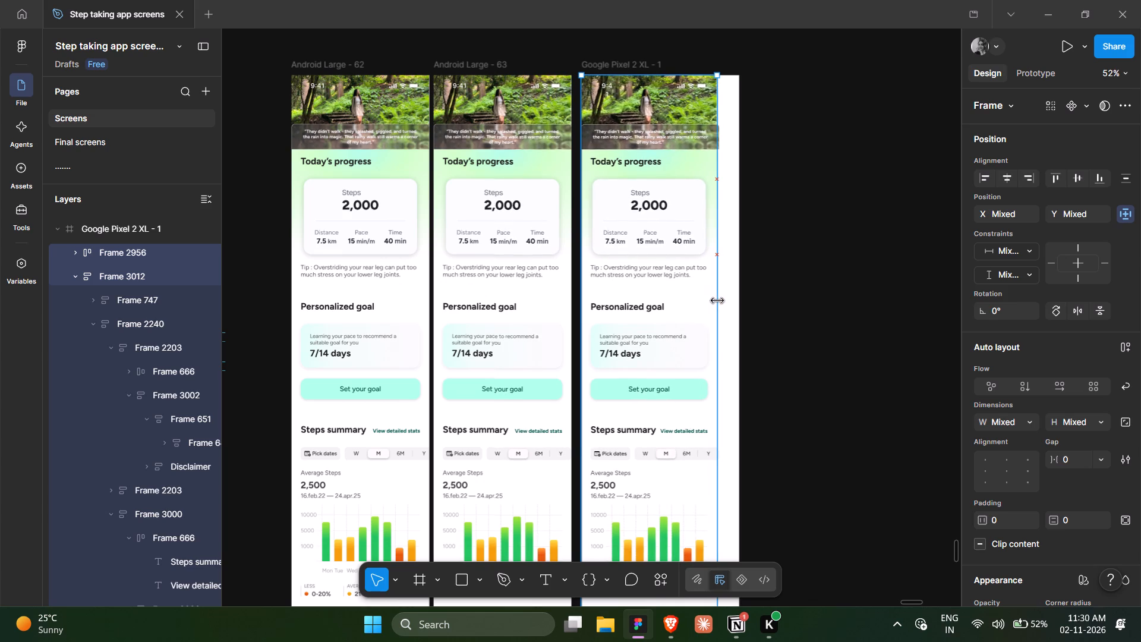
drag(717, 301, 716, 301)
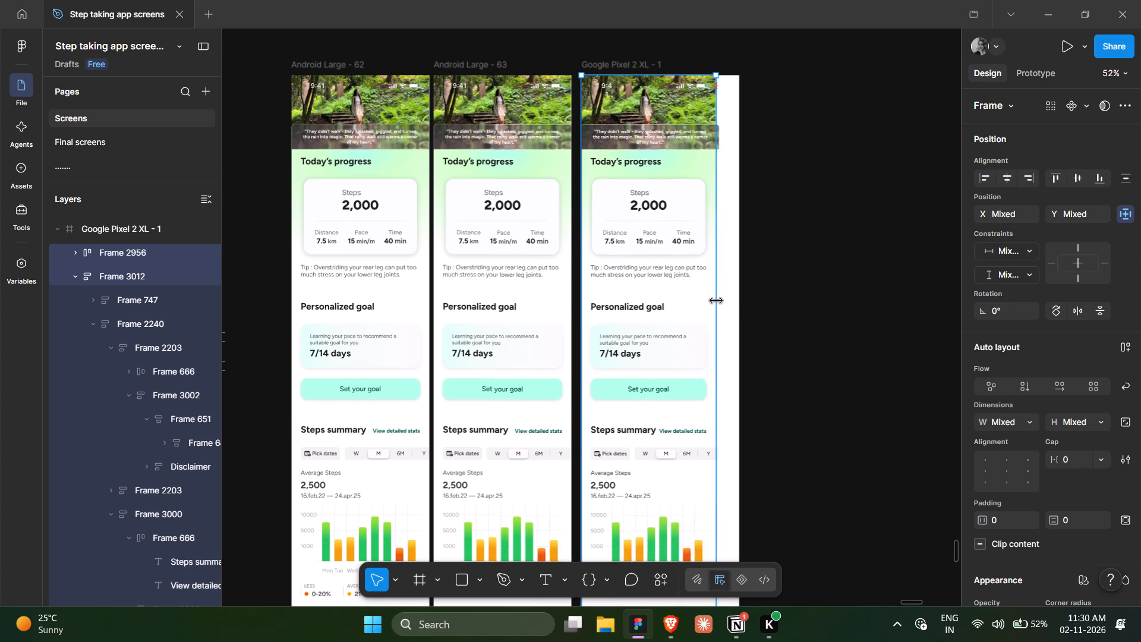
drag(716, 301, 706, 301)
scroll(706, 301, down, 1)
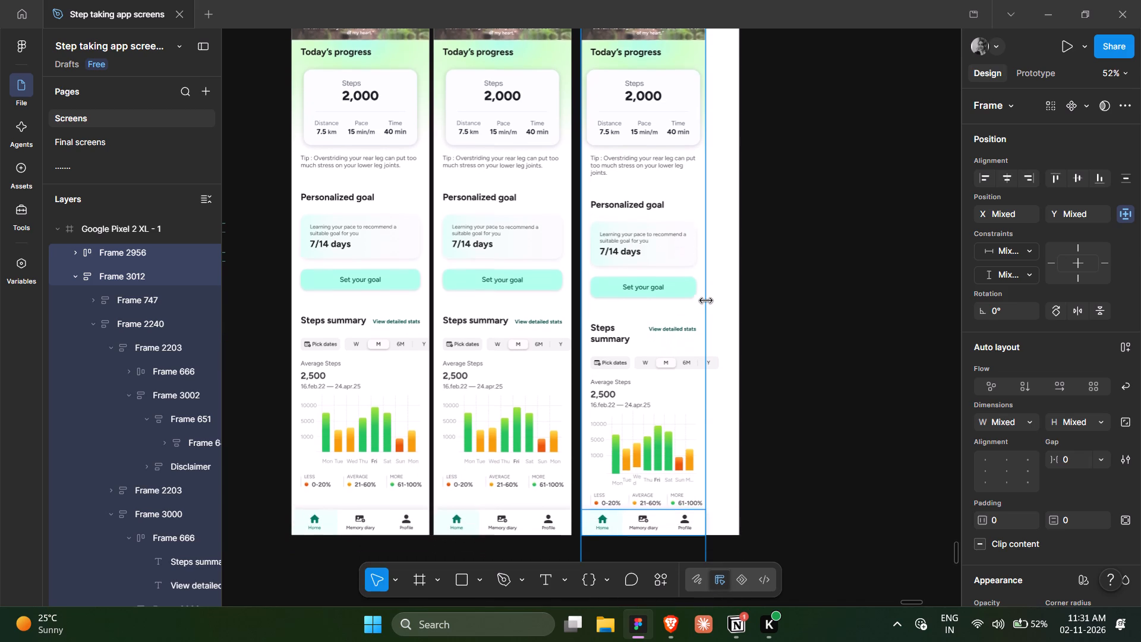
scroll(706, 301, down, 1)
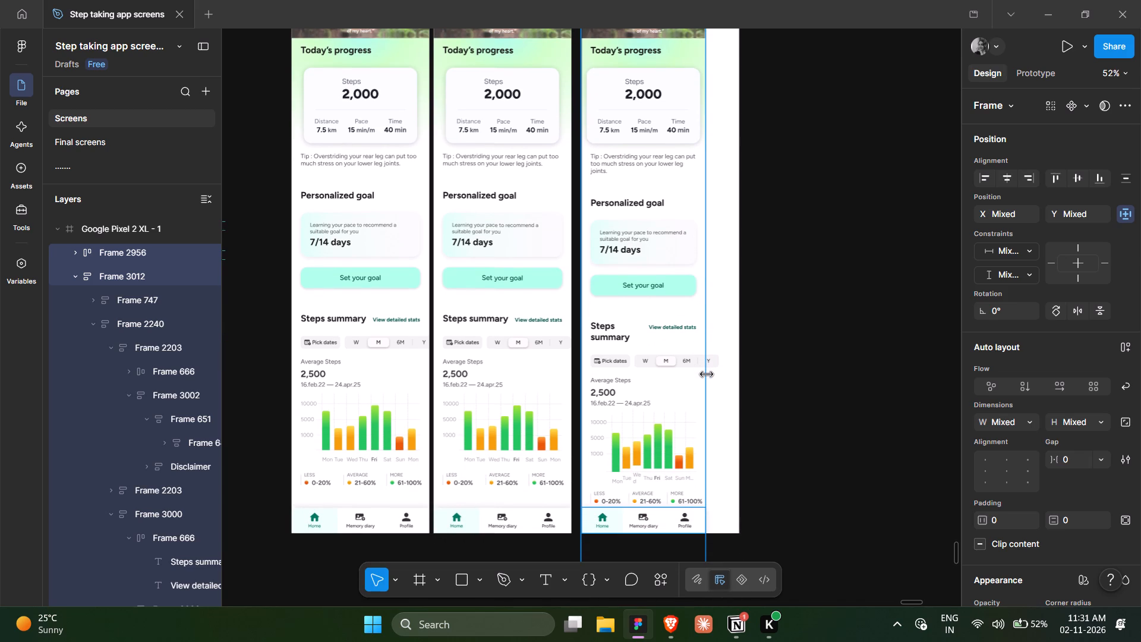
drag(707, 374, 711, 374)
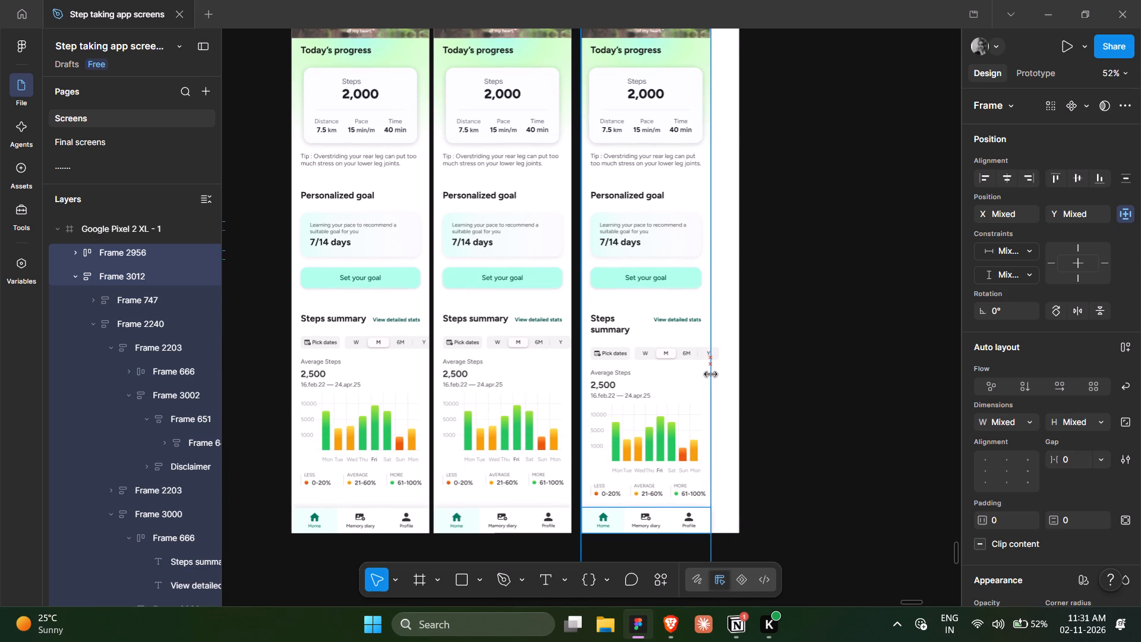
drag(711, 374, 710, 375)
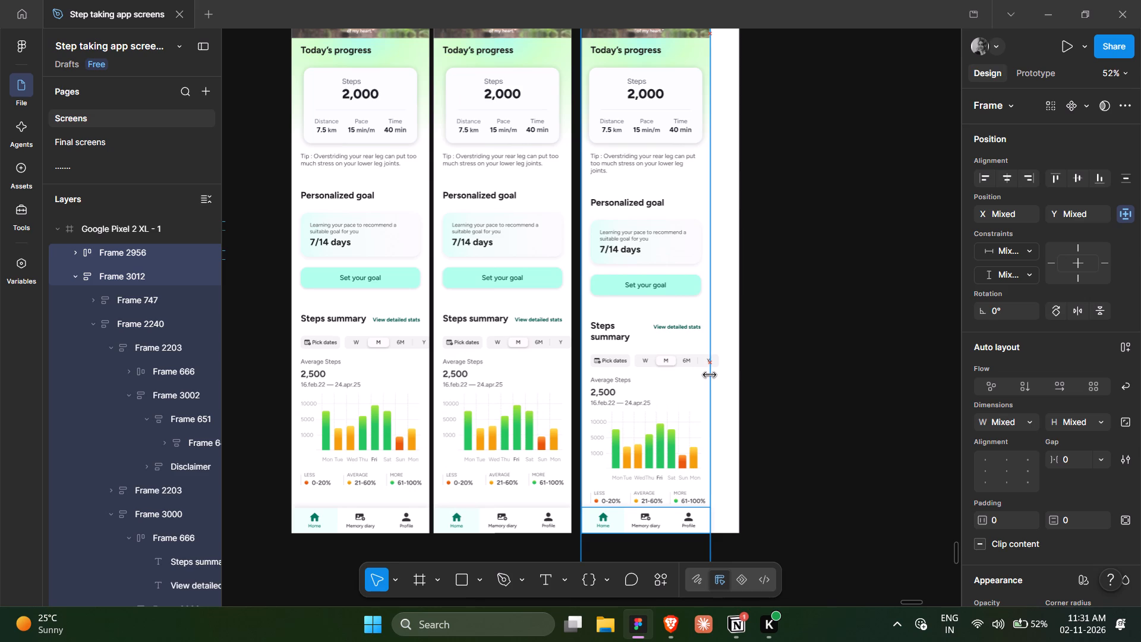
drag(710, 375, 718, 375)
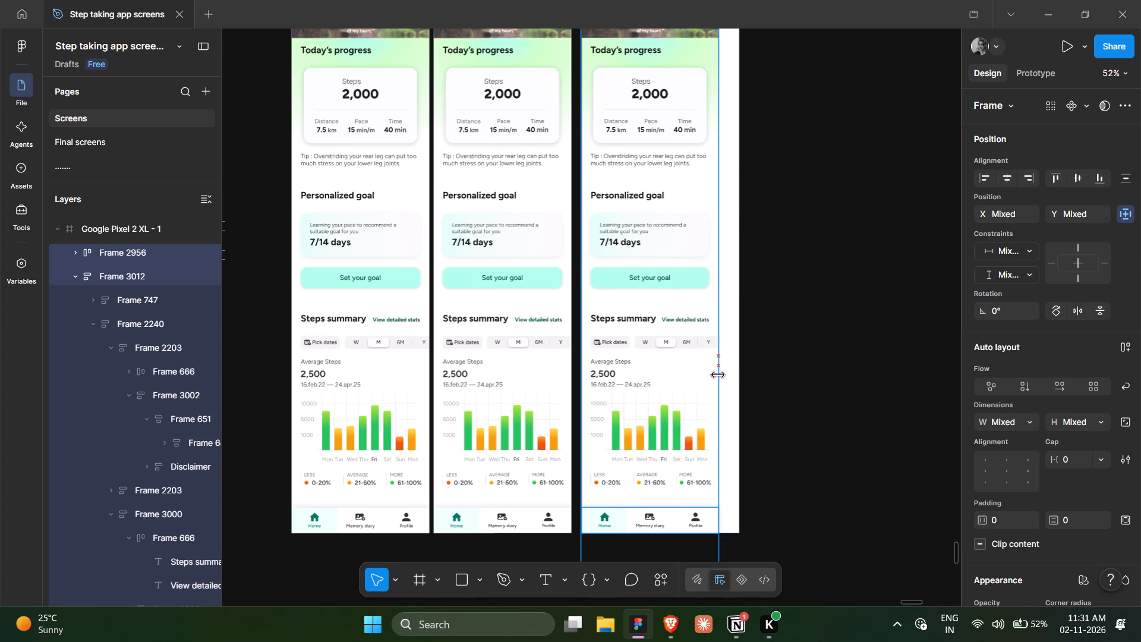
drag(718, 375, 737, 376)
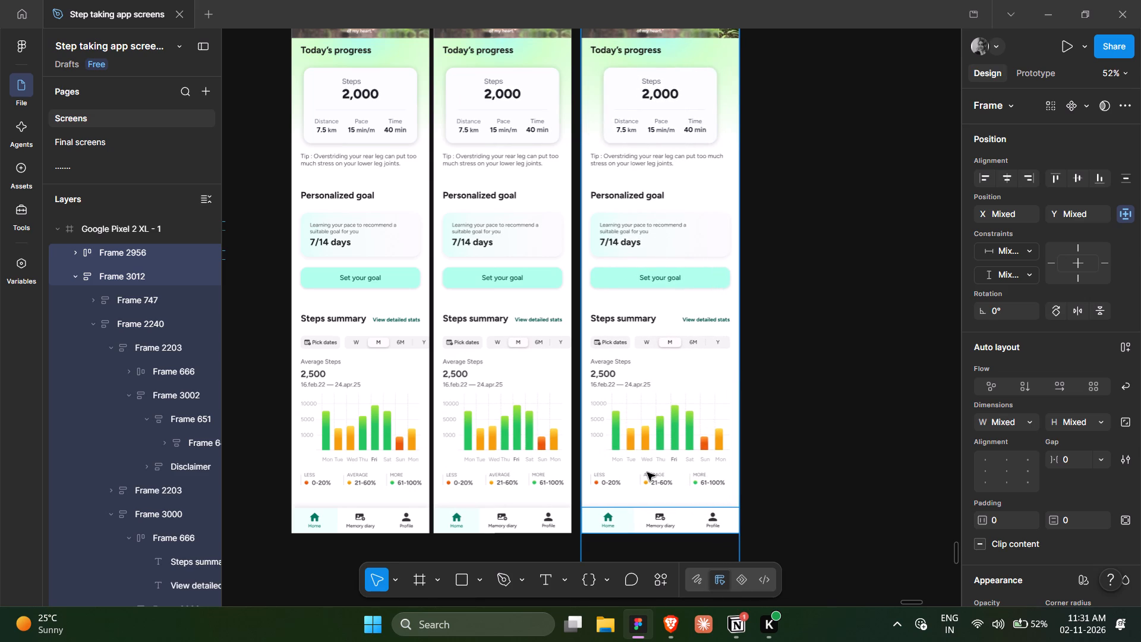
Examine the Google Pixel 2 XL - 1 Steps summary section and compare the frame's dimensions with those of Android Large - 63.
scroll(647, 473, down, 1)
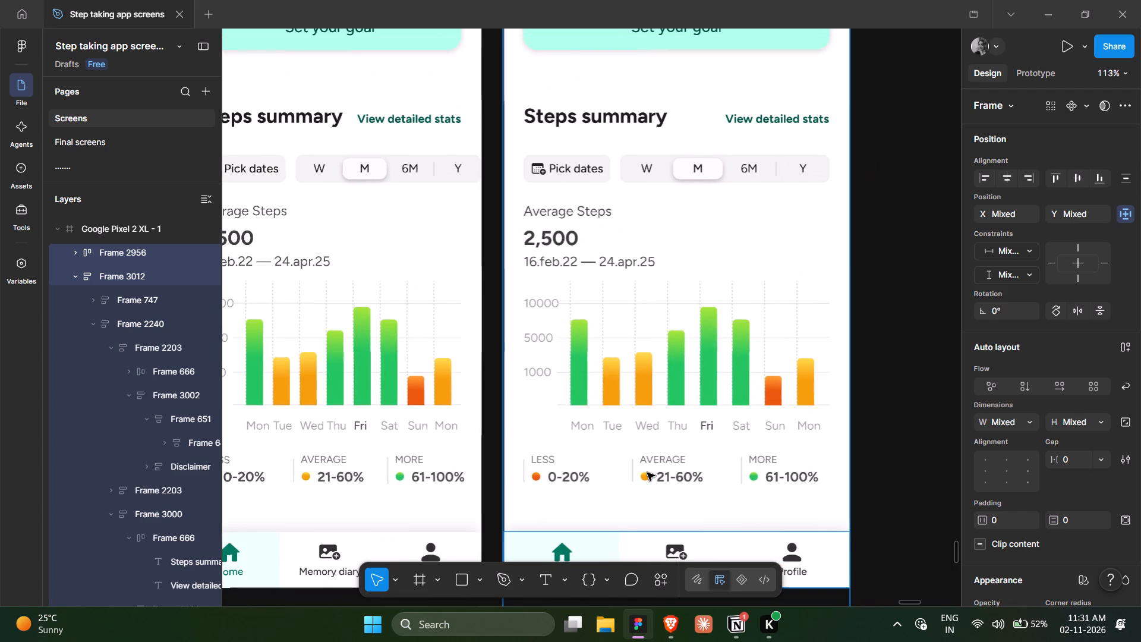
scroll(647, 473, right, 1)
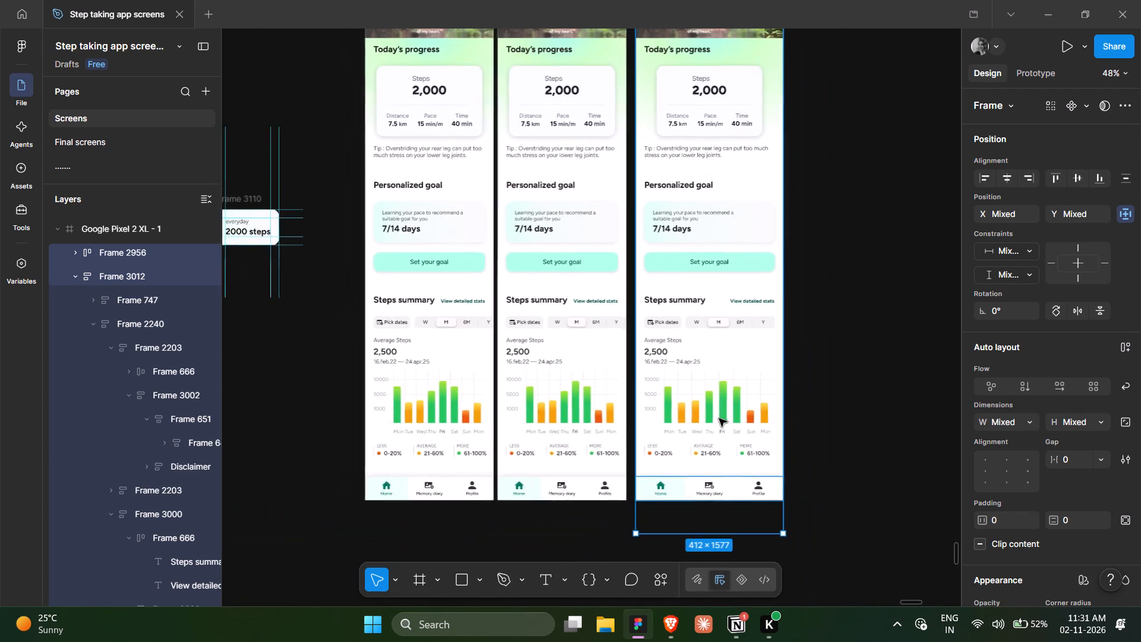
scroll(719, 418, up, 2)
click(664, 99)
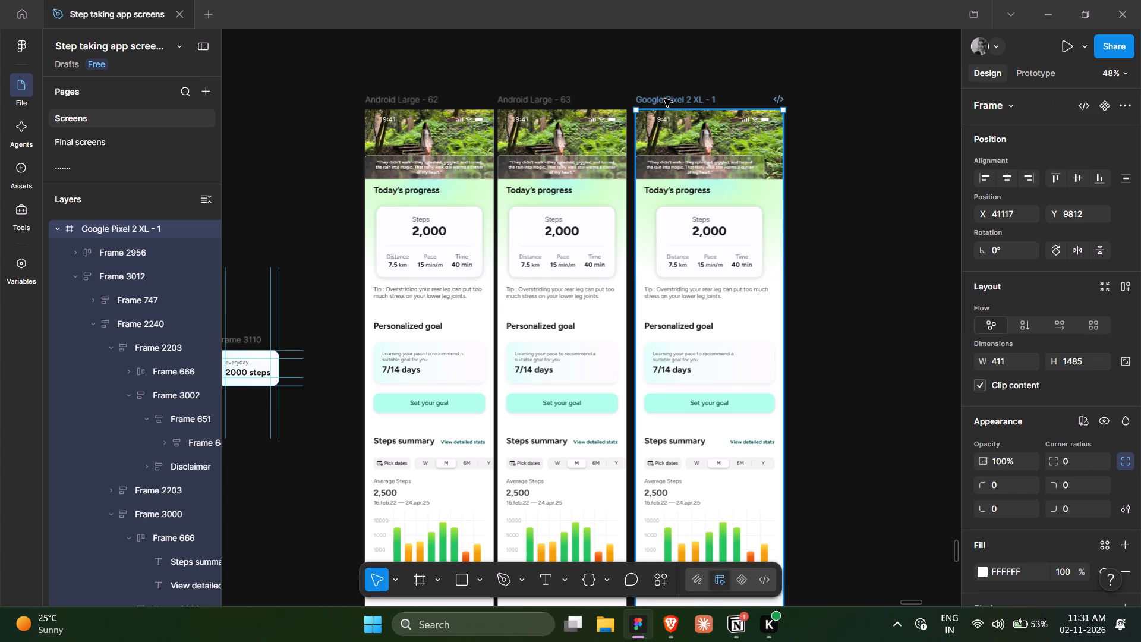
click(524, 93)
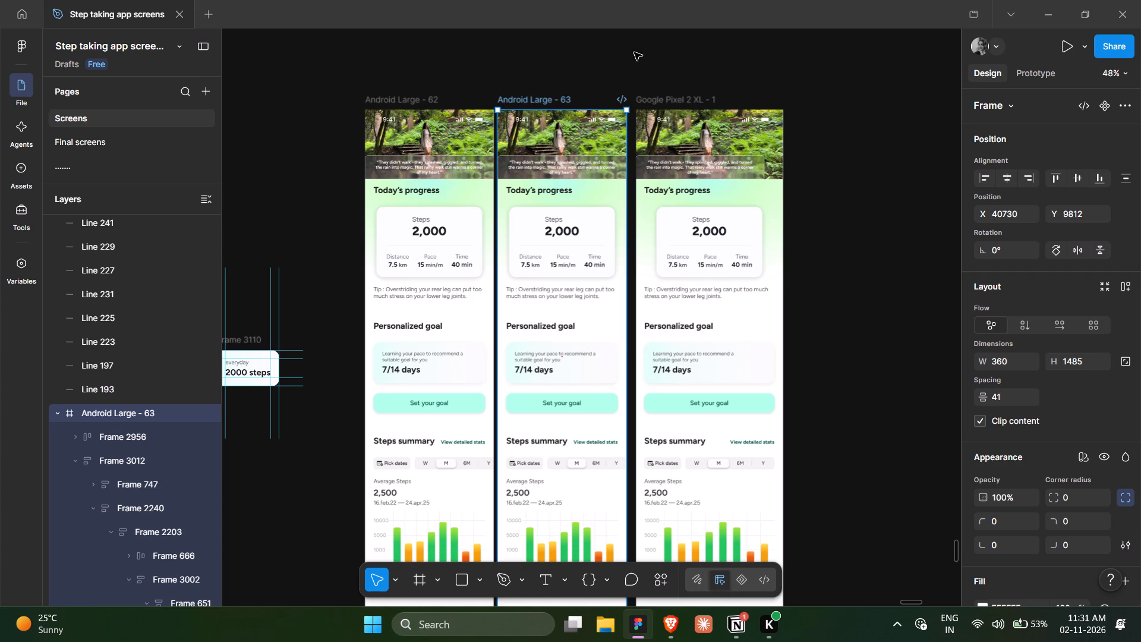
click(666, 100)
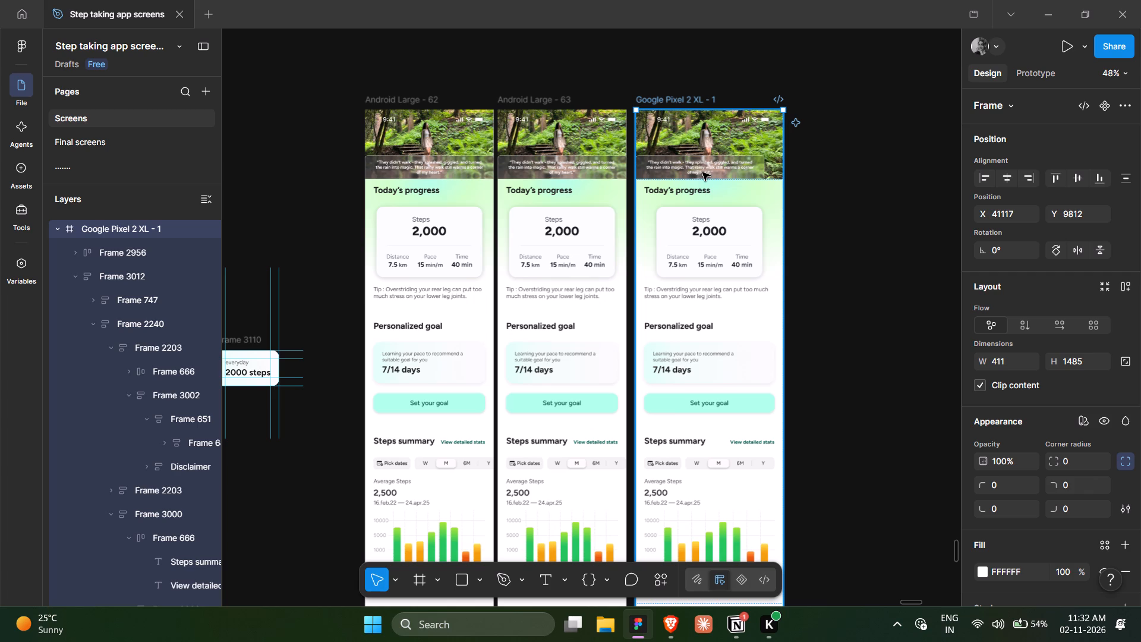
Set the quote overlay on the Google Pixel 2 XL - 1 header photo to Fill container horizontally.
ctrl+click(642, 156)
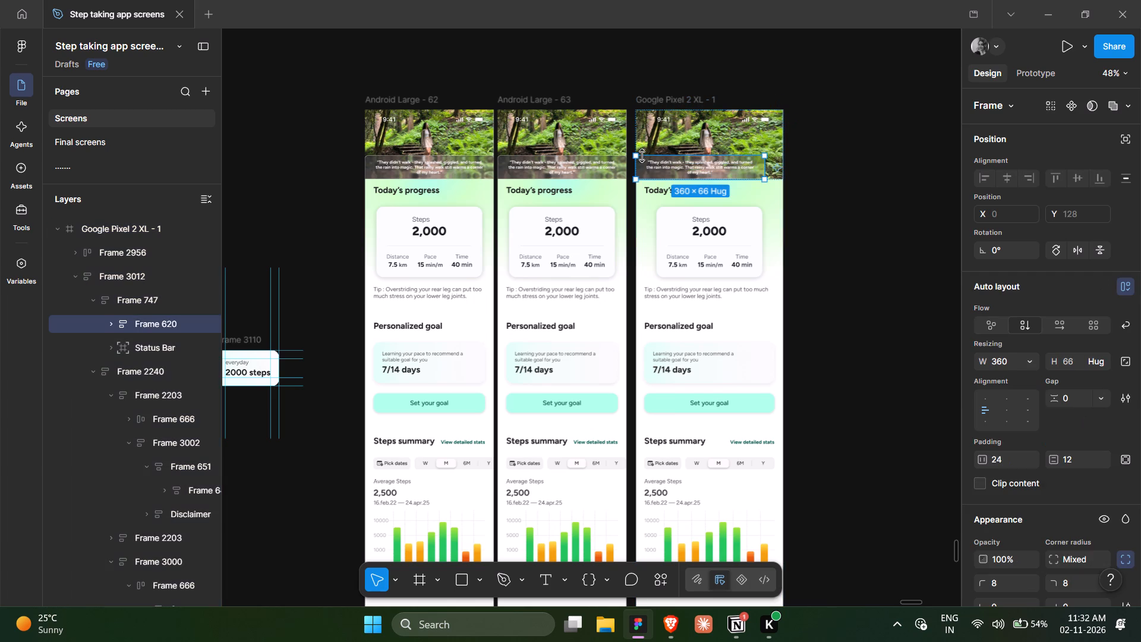
click(1027, 358)
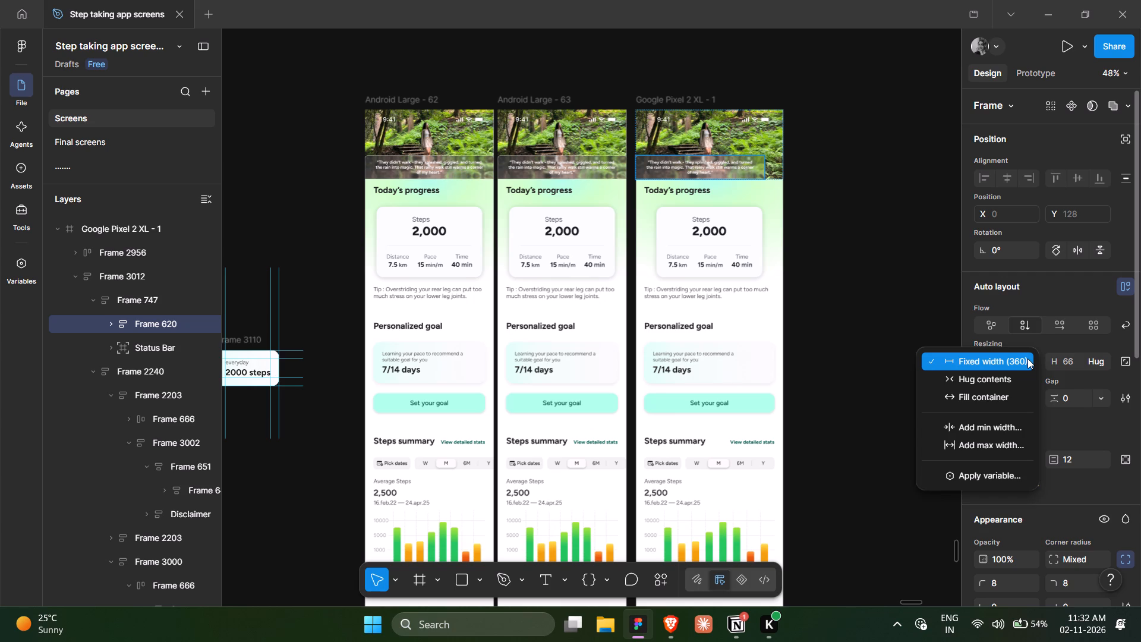
click(976, 394)
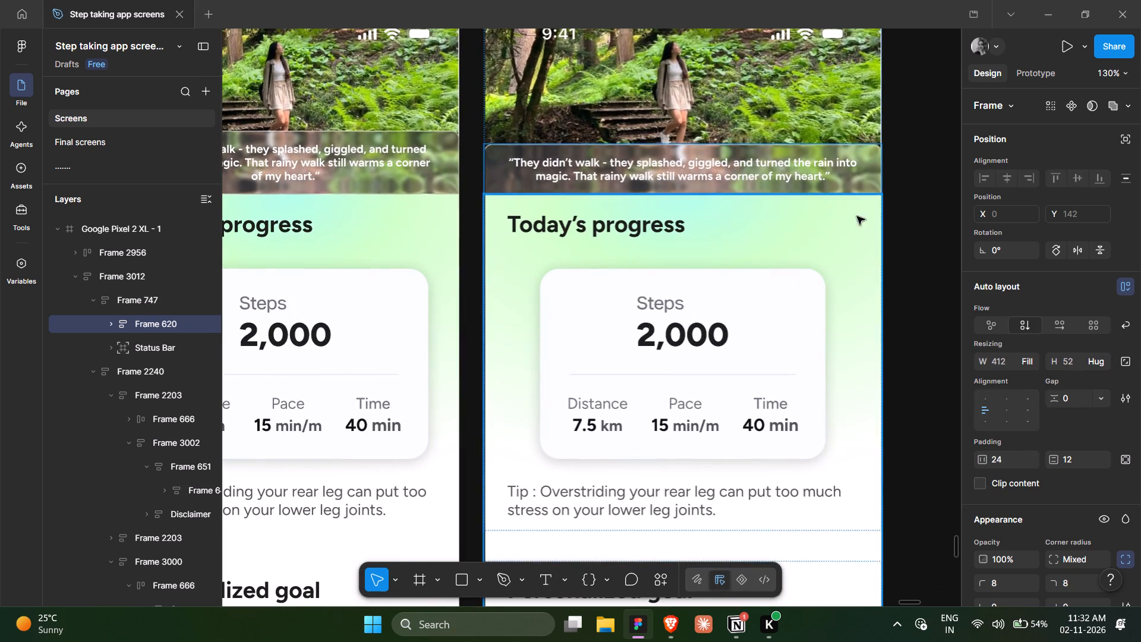
click(894, 275)
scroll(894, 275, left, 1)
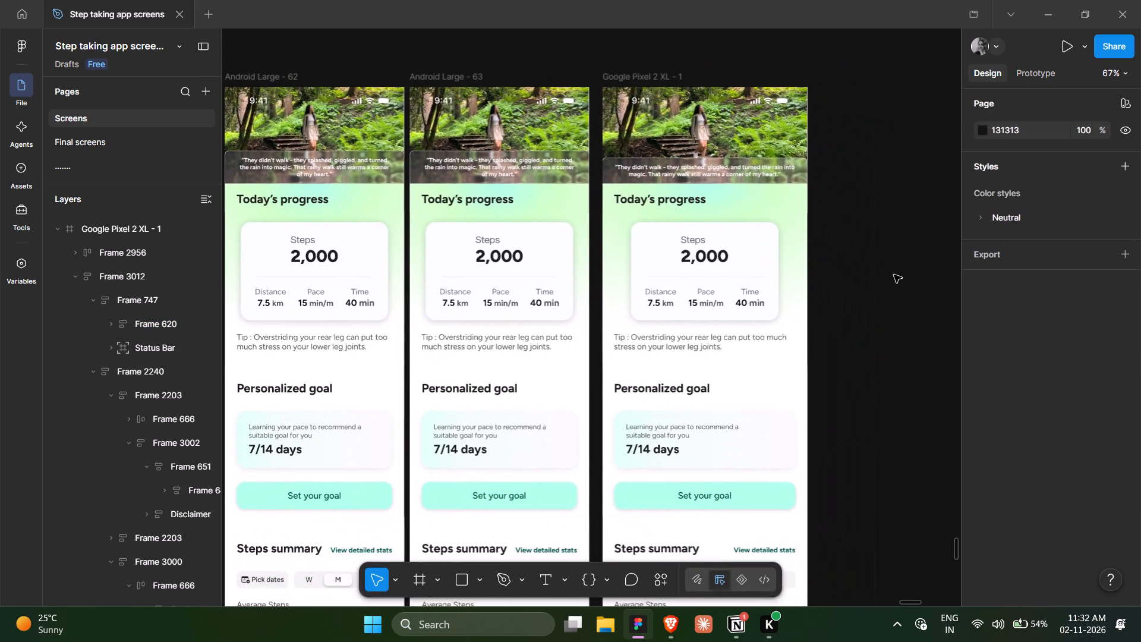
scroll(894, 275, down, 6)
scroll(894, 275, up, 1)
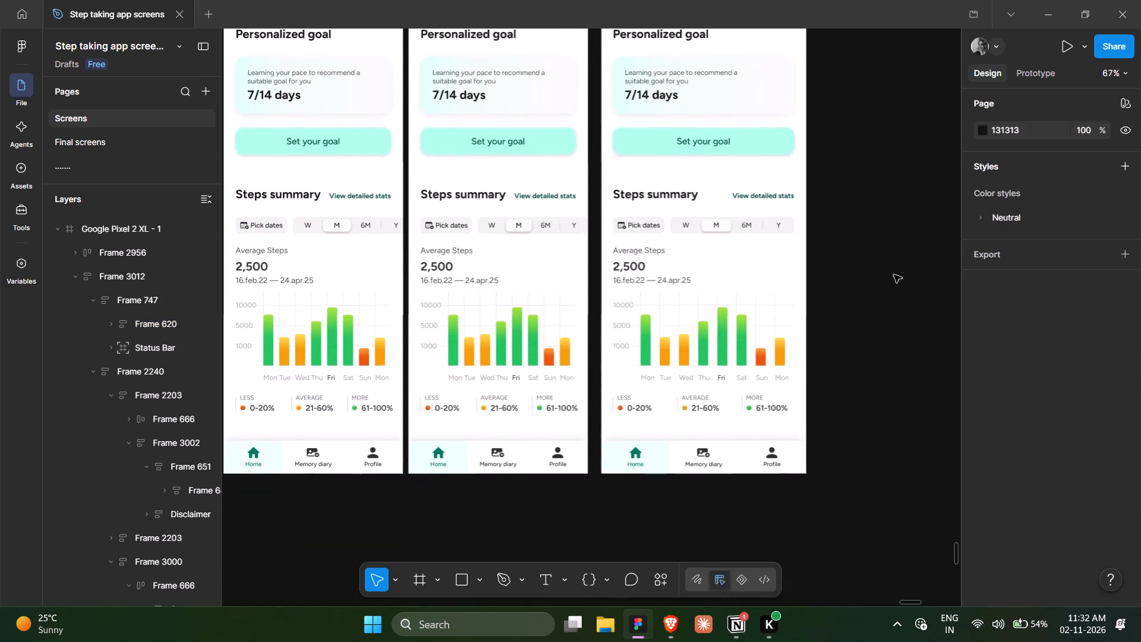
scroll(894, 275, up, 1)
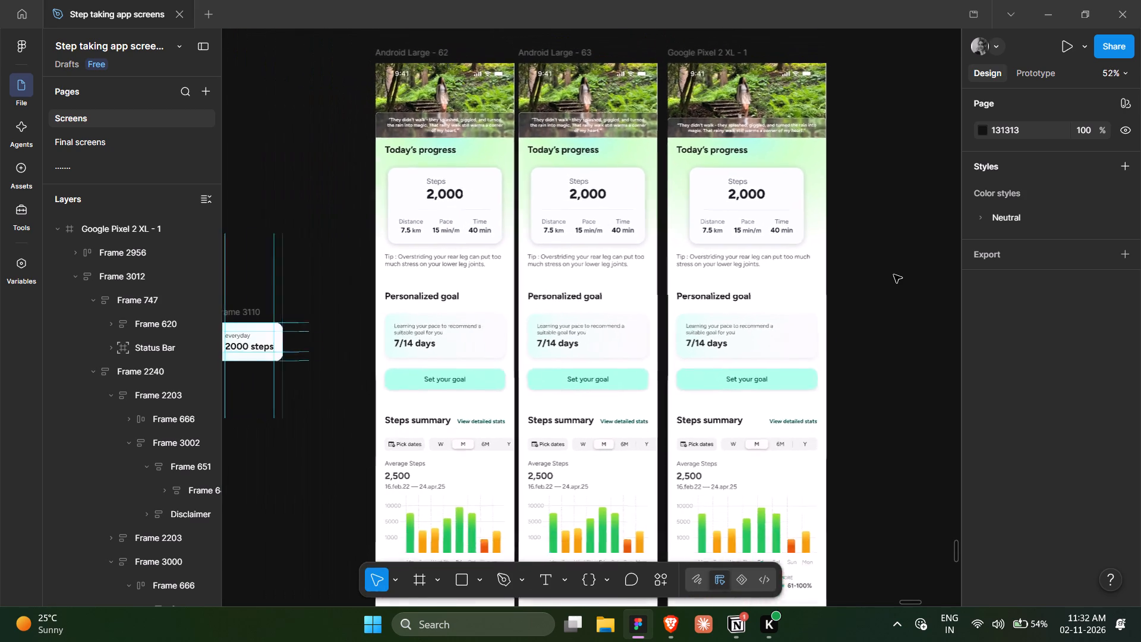
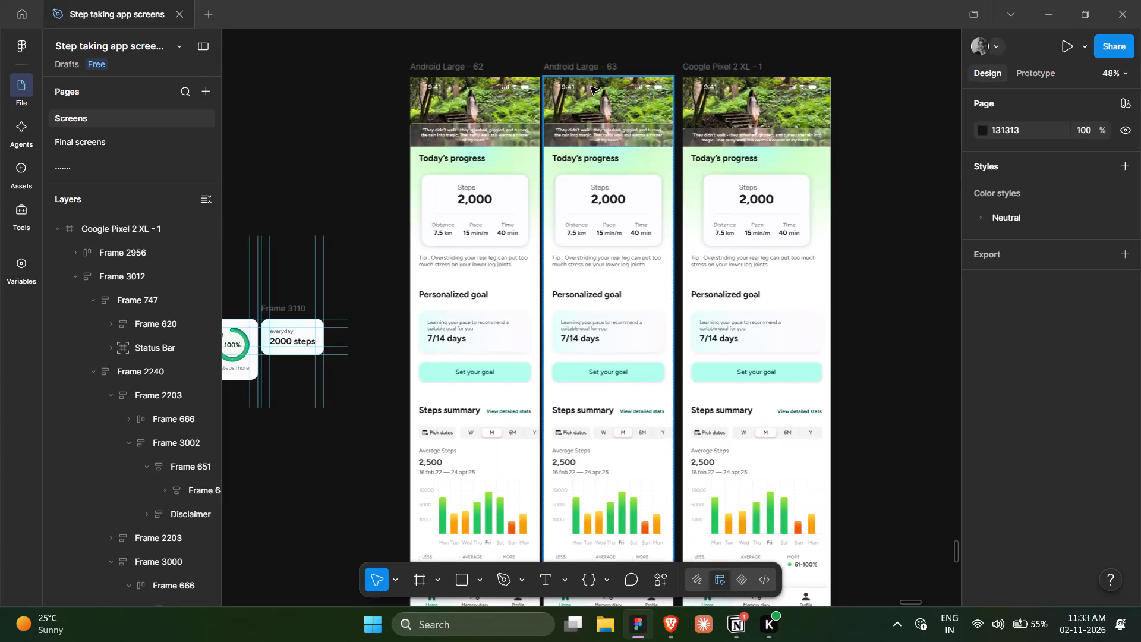
Set the divider frame inside the Google Pixel 2 XL - 1 Steps card to Fill container horizontally.
click(580, 63)
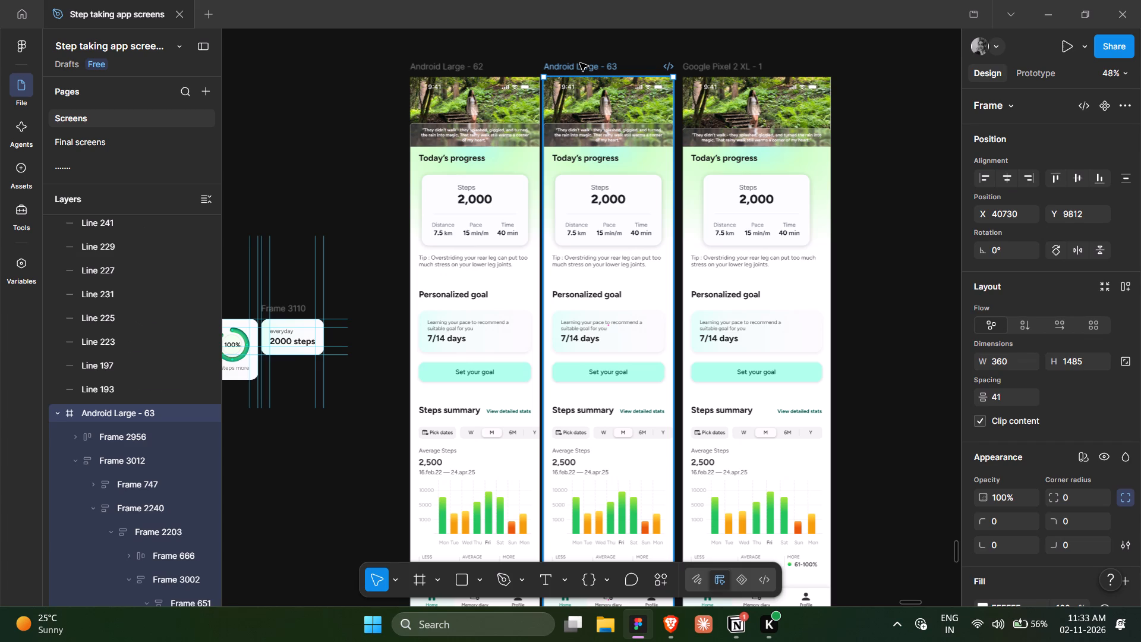
ctrl+click(705, 190)
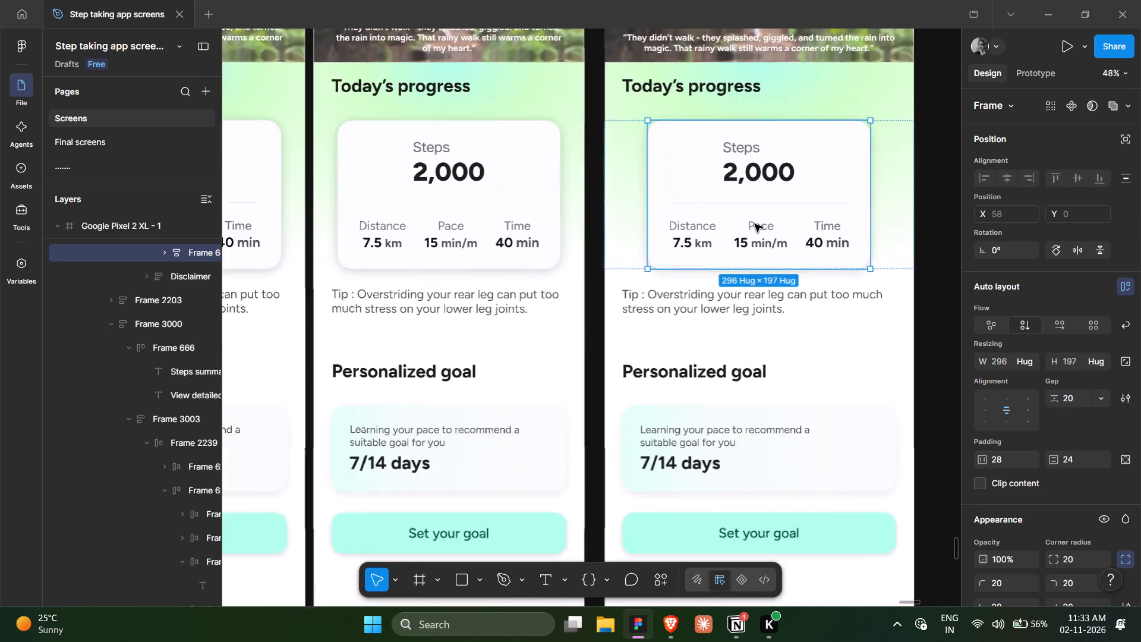
scroll(755, 224, left, 1)
key(Return)
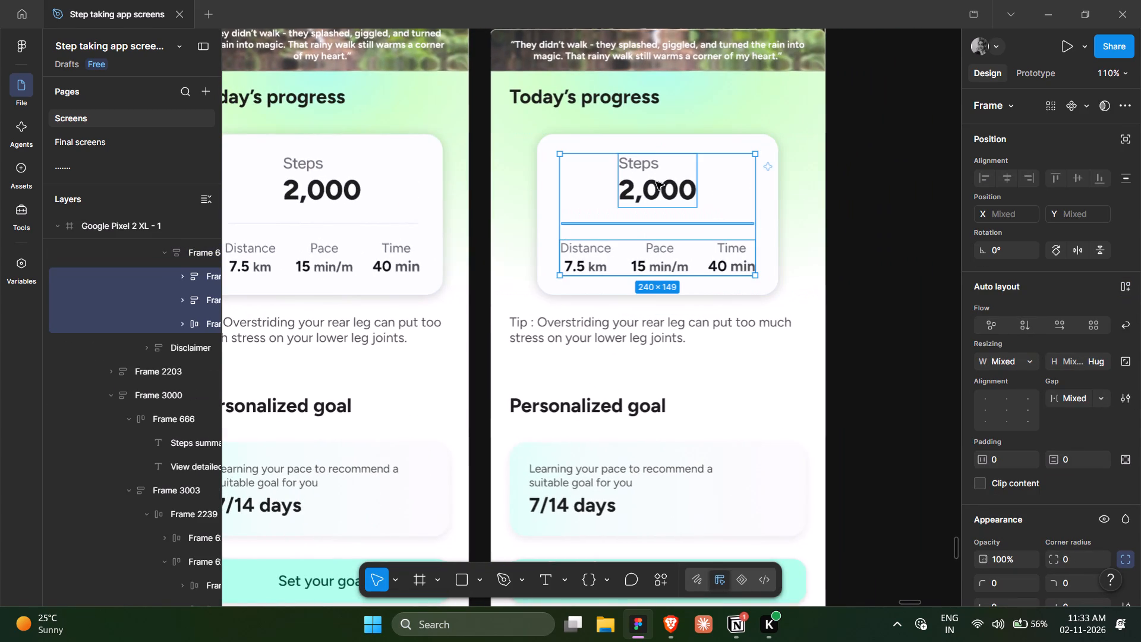
click(653, 182)
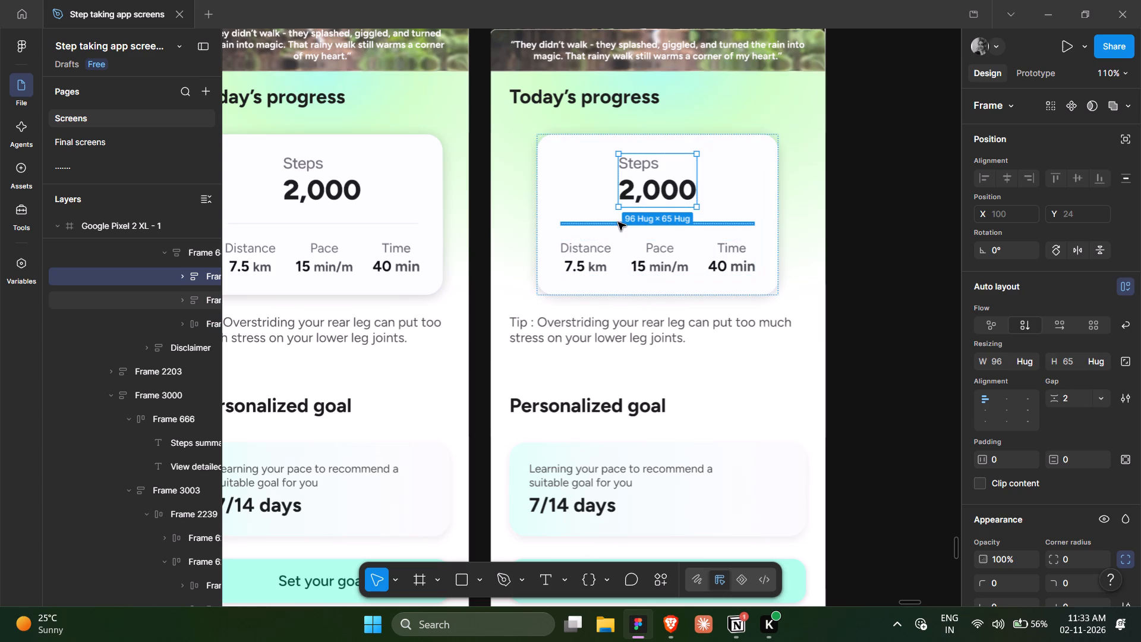
click(617, 222)
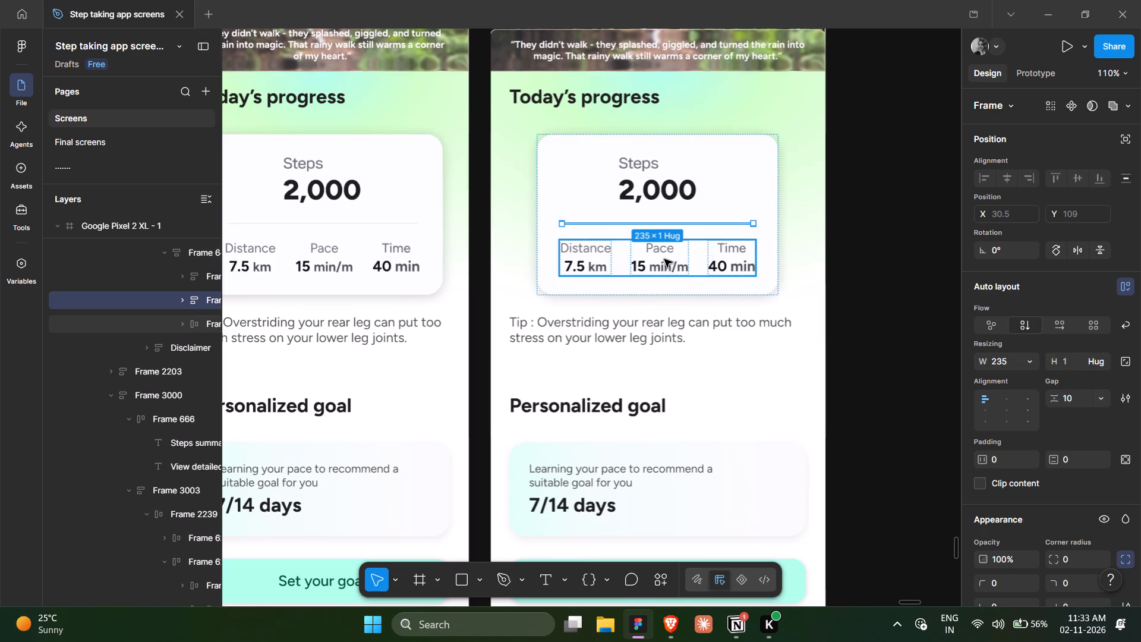
click(664, 259)
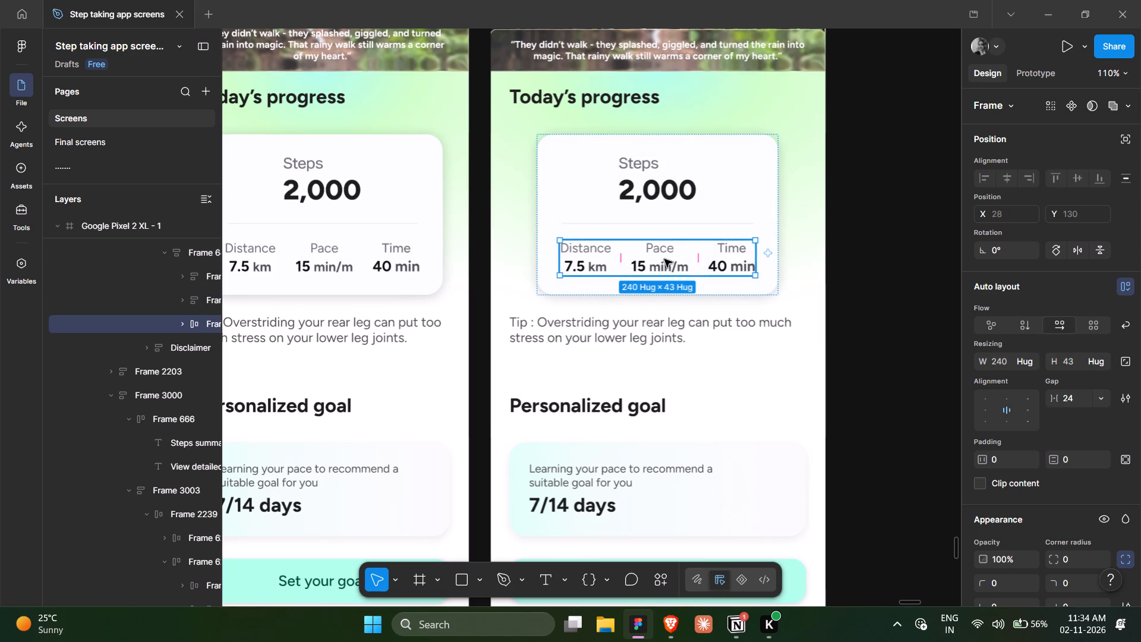
click(666, 222)
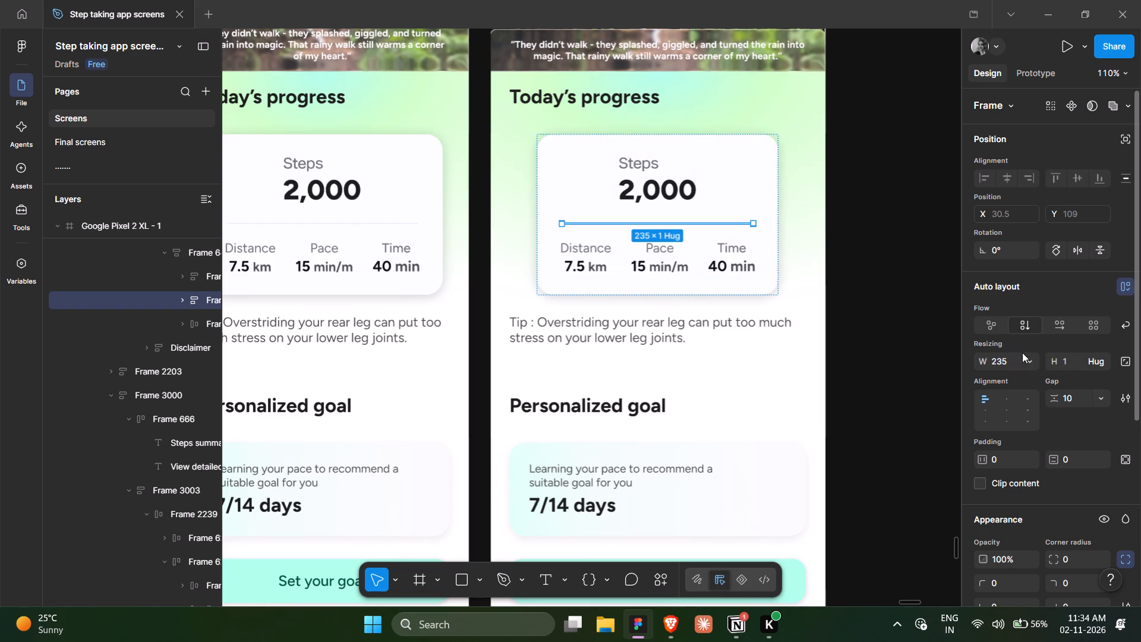
click(1032, 363)
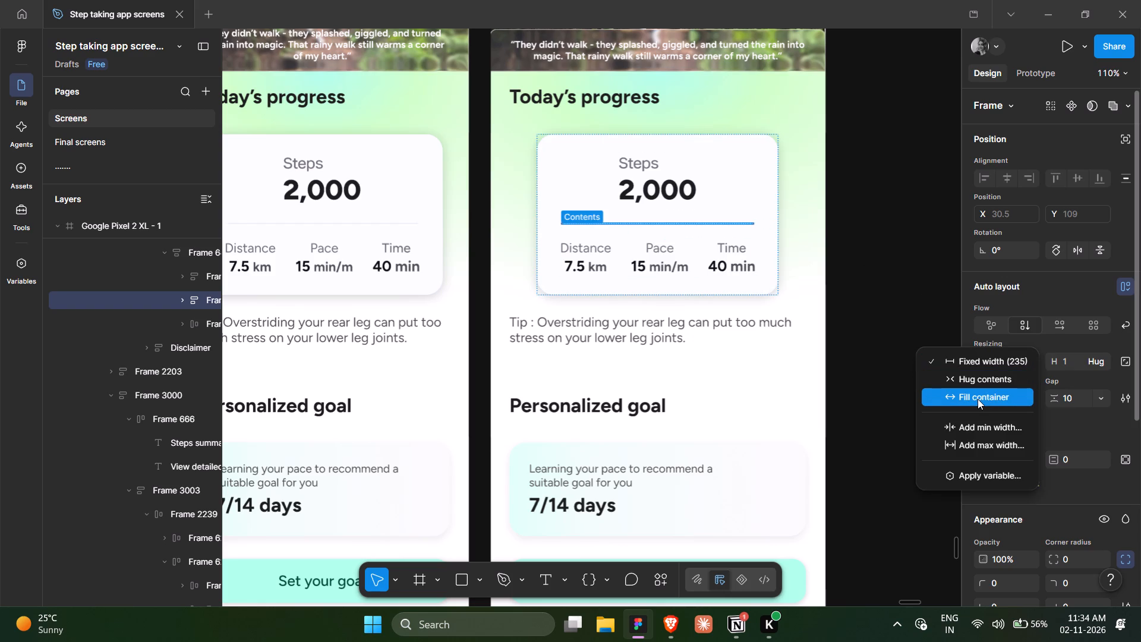
click(978, 399)
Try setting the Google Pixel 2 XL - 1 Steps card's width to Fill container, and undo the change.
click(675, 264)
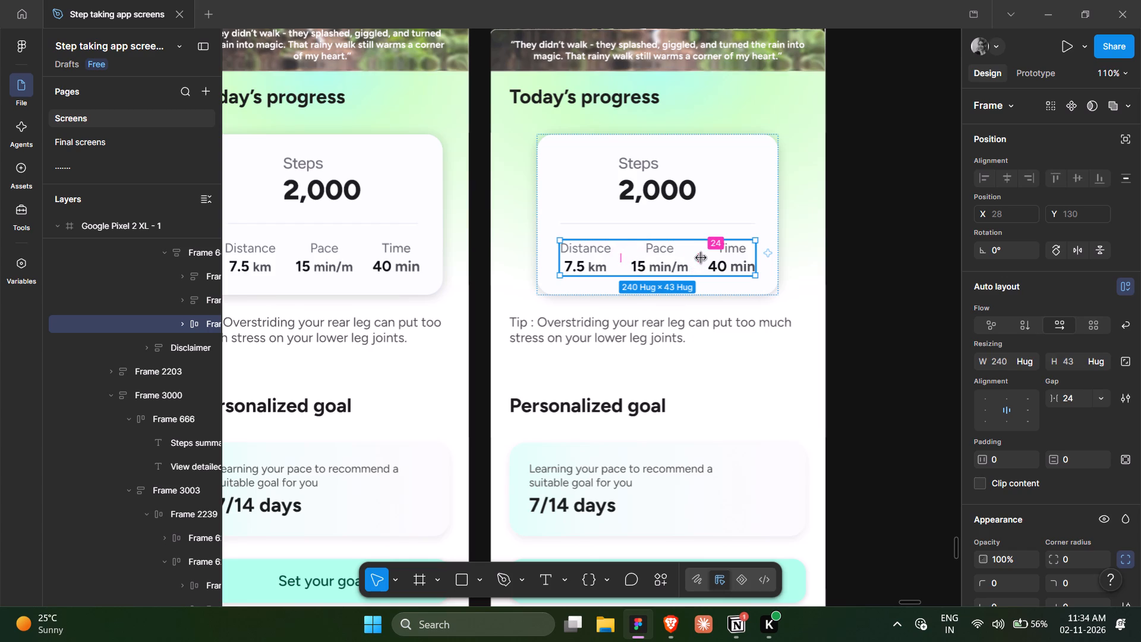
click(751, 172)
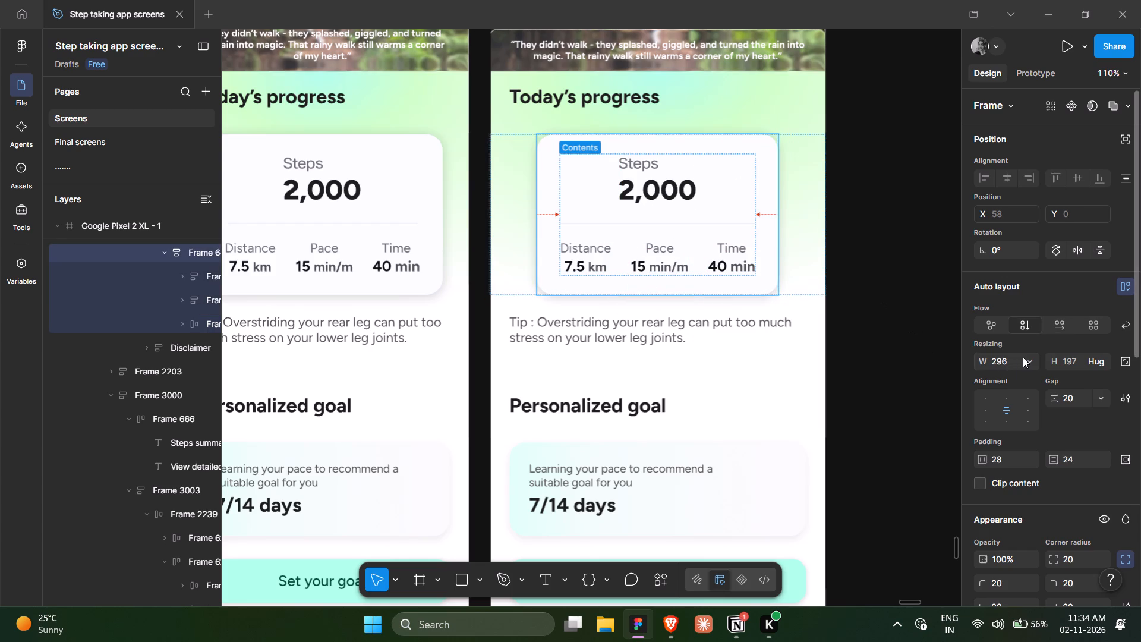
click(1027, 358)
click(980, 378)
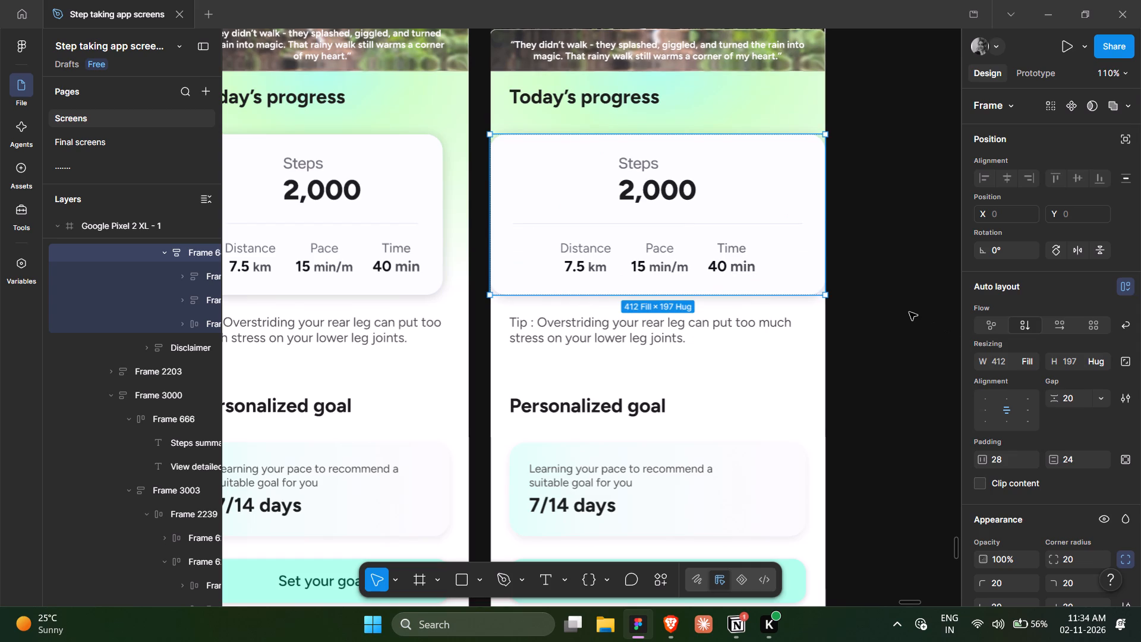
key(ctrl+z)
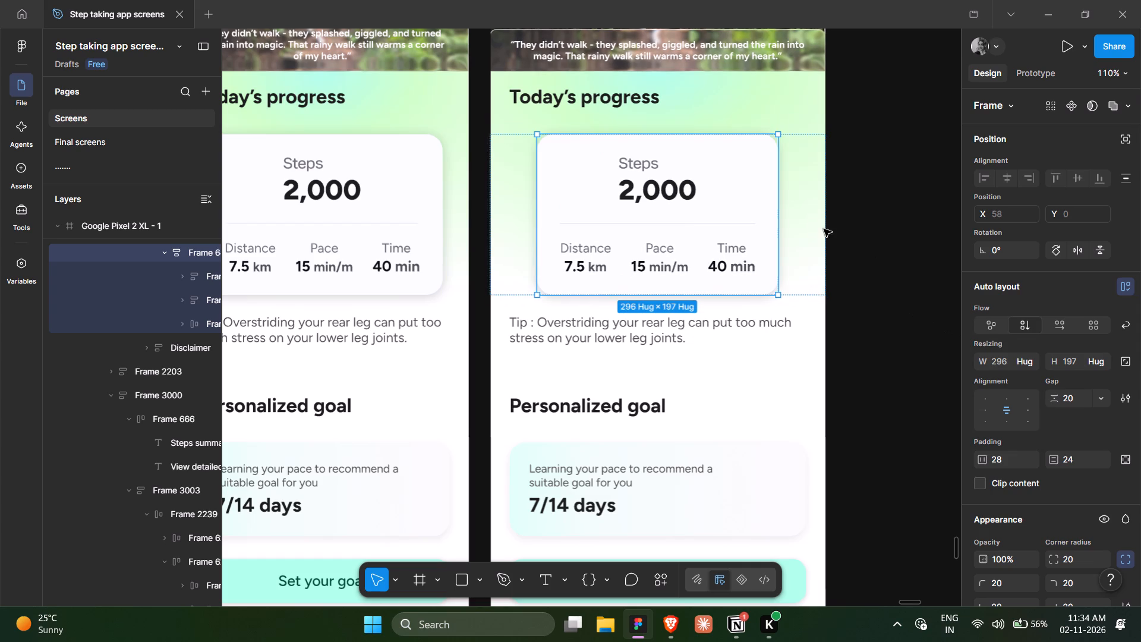
Set the horizontal padding of Frame 651, the container around the Google Pixel 2 XL - 1 Steps card, to 24.
click(802, 226)
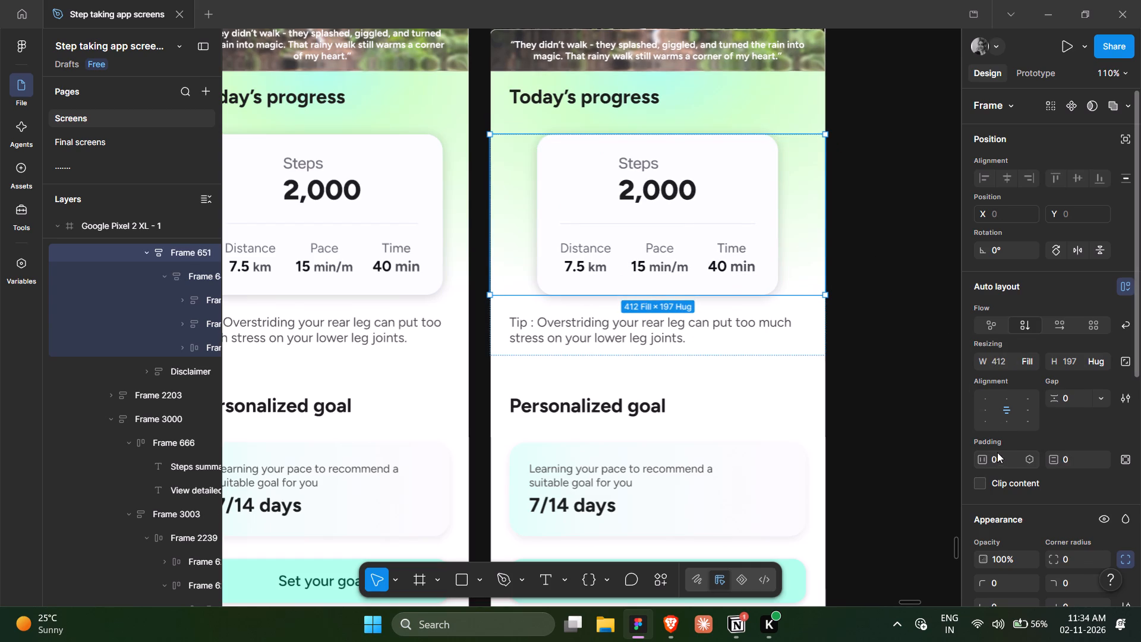
click(997, 458)
text(24)
click(1071, 434)
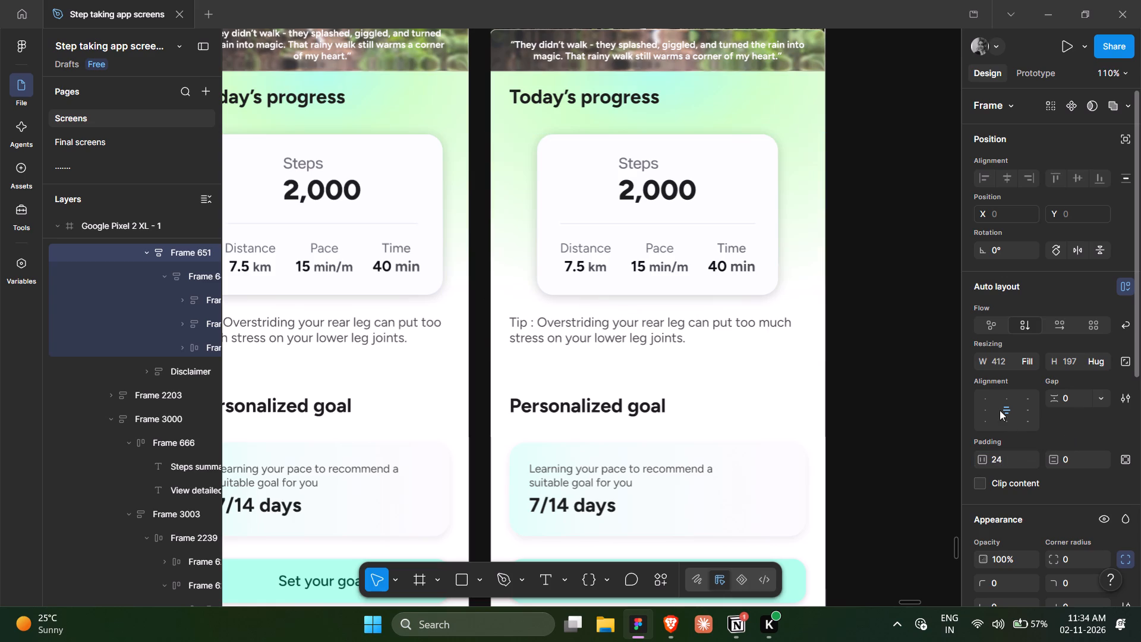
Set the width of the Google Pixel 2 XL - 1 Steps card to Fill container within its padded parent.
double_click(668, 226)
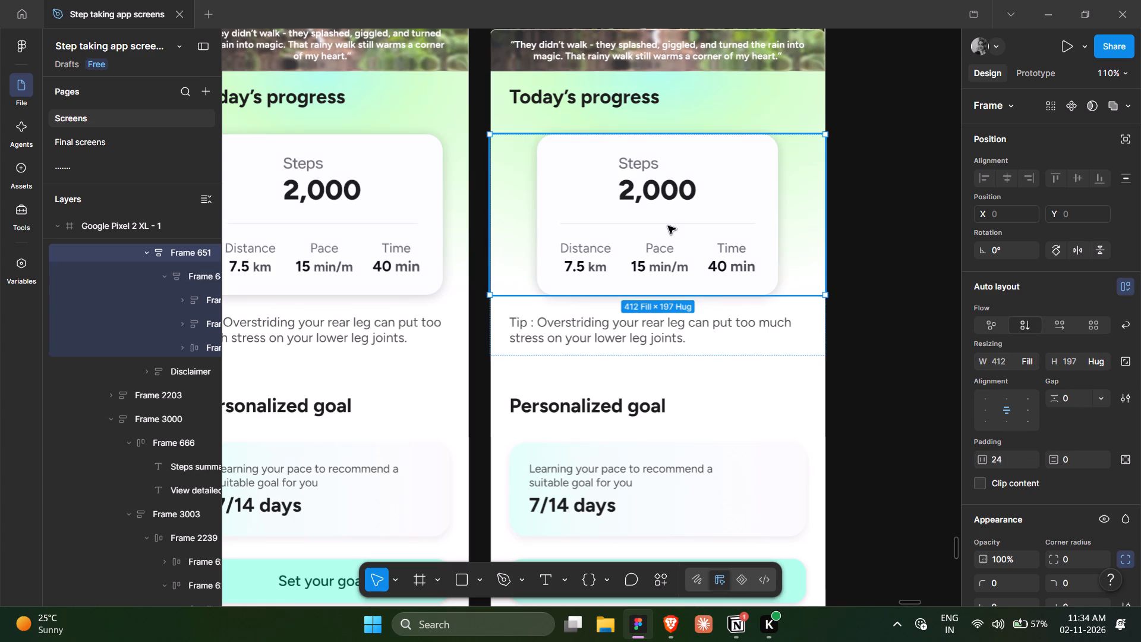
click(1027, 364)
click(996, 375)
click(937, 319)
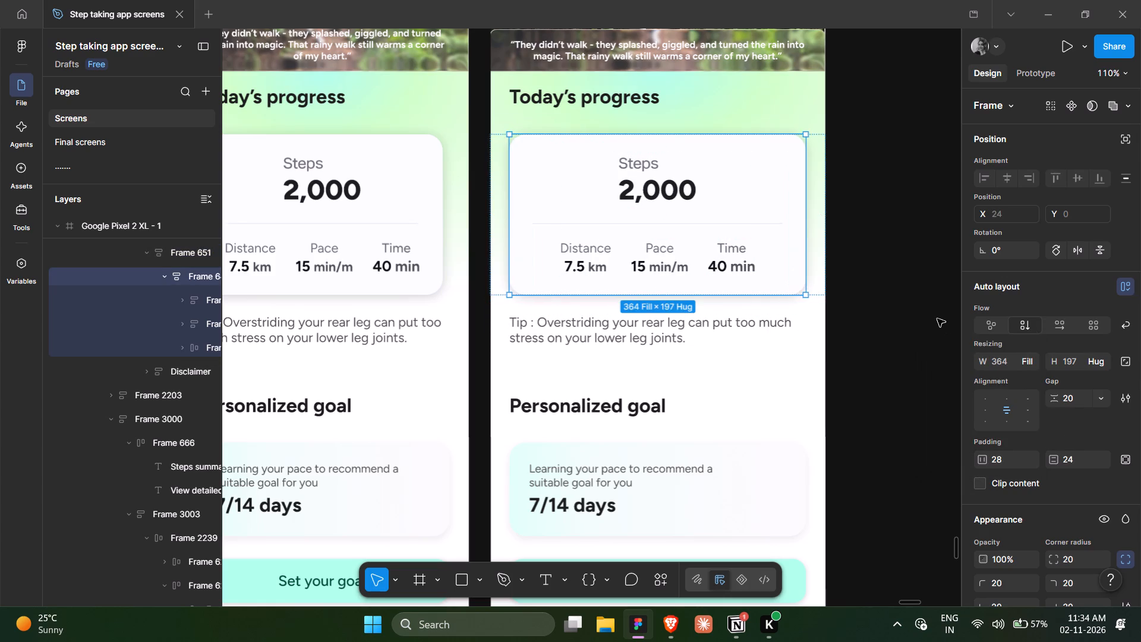
Compare the layout and frame dimensions of Google Pixel 2 XL - 1 with those of Android Large - 63.
scroll(922, 348, down, 1)
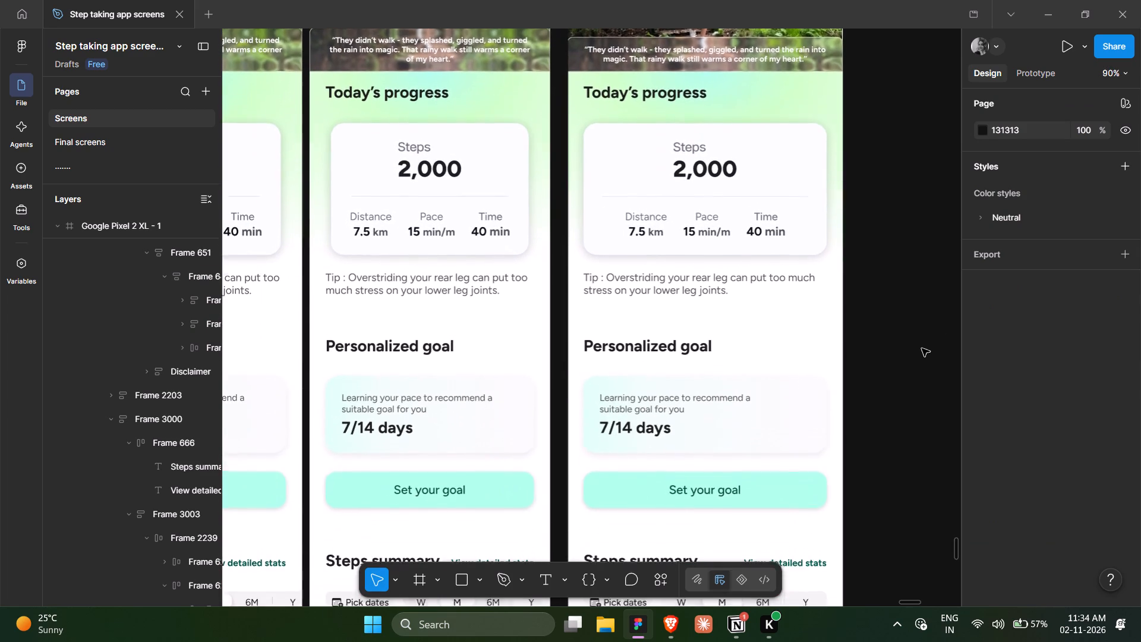
scroll(922, 348, down, 1)
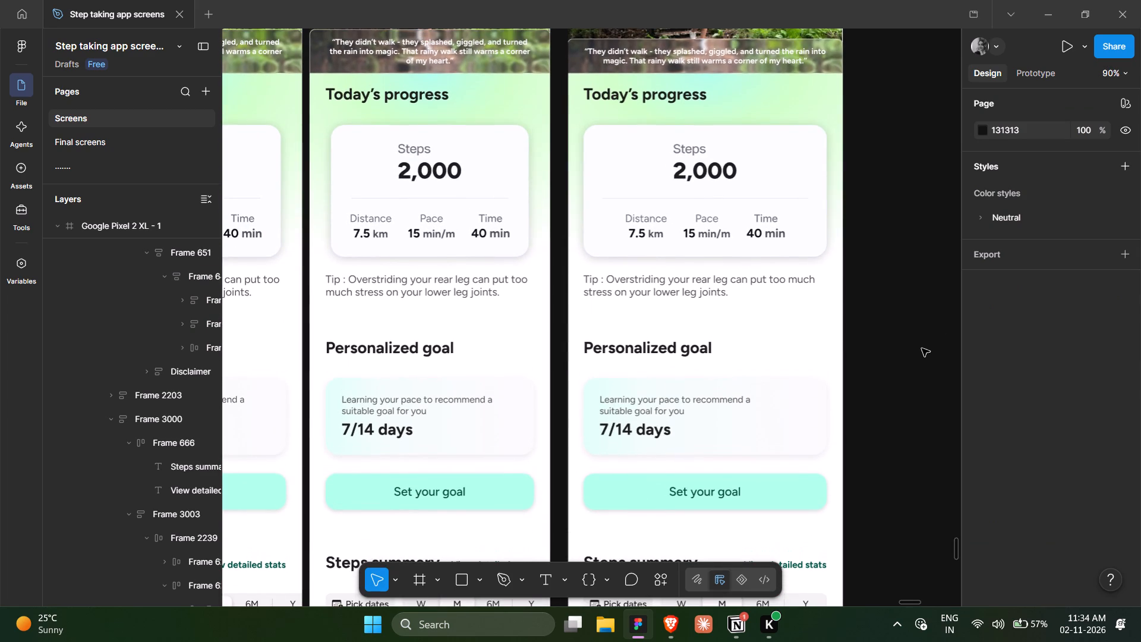
scroll(922, 348, up, 1)
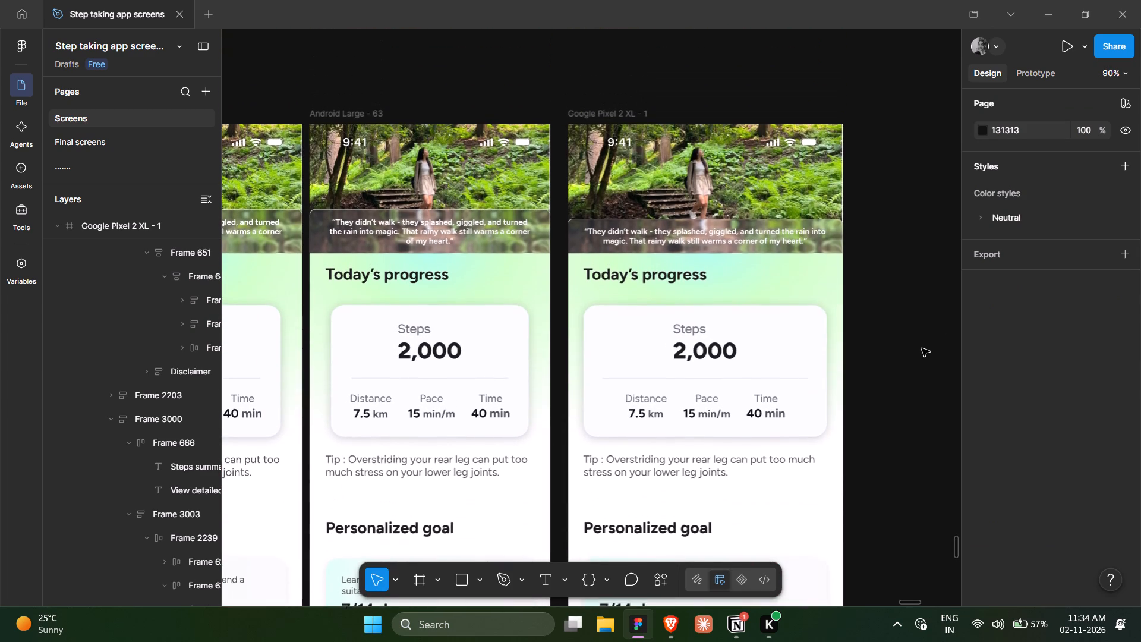
scroll(922, 348, up, 1)
click(625, 108)
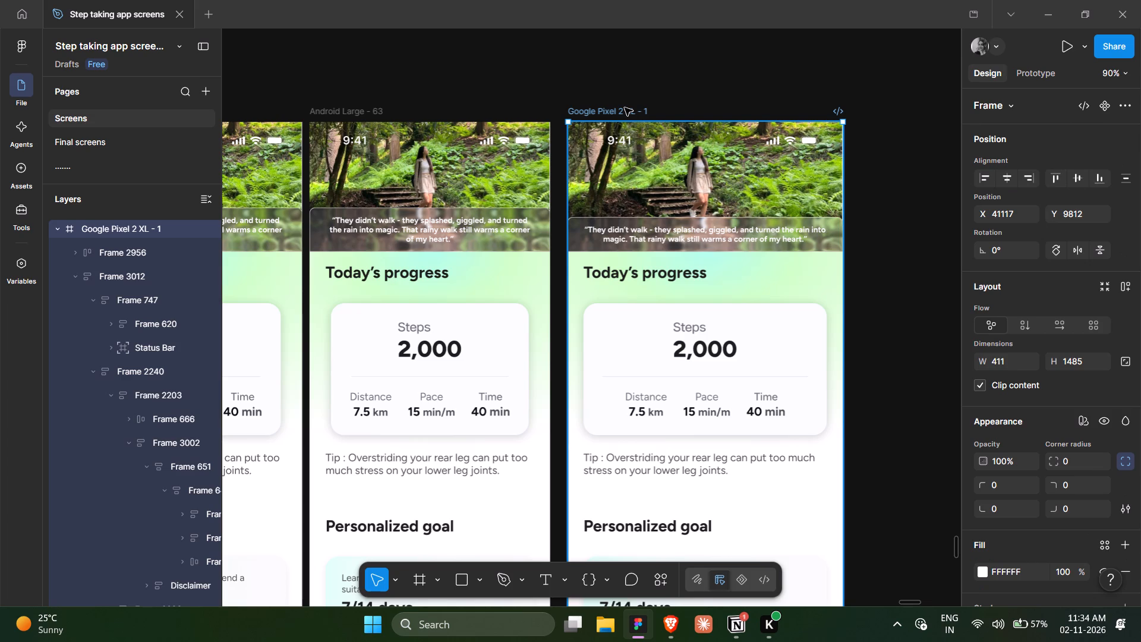
click(338, 115)
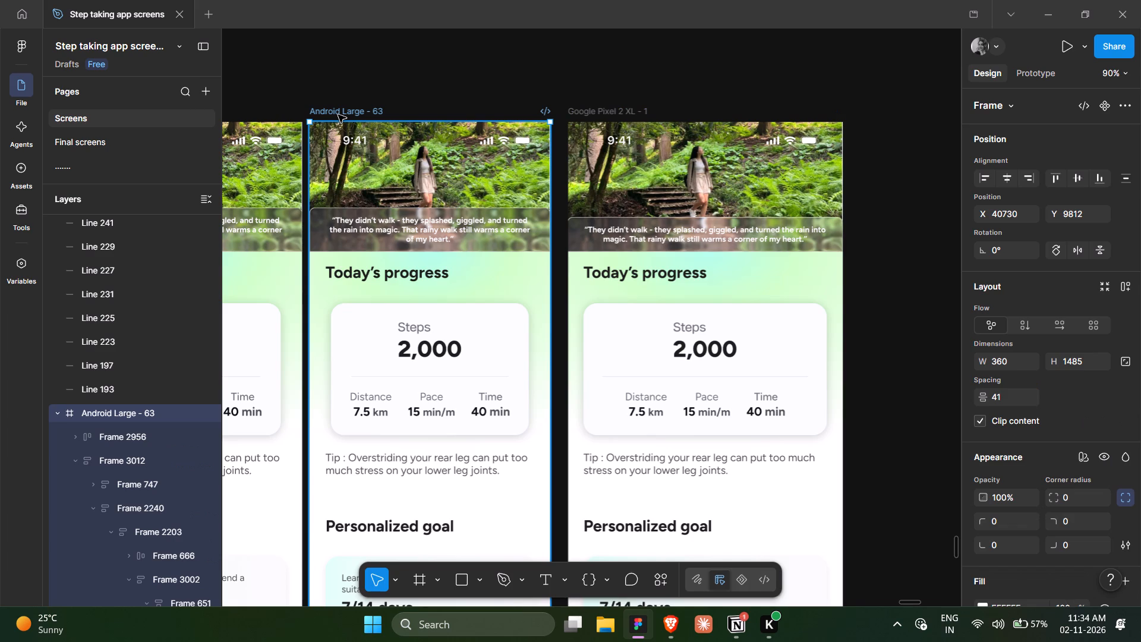
click(606, 111)
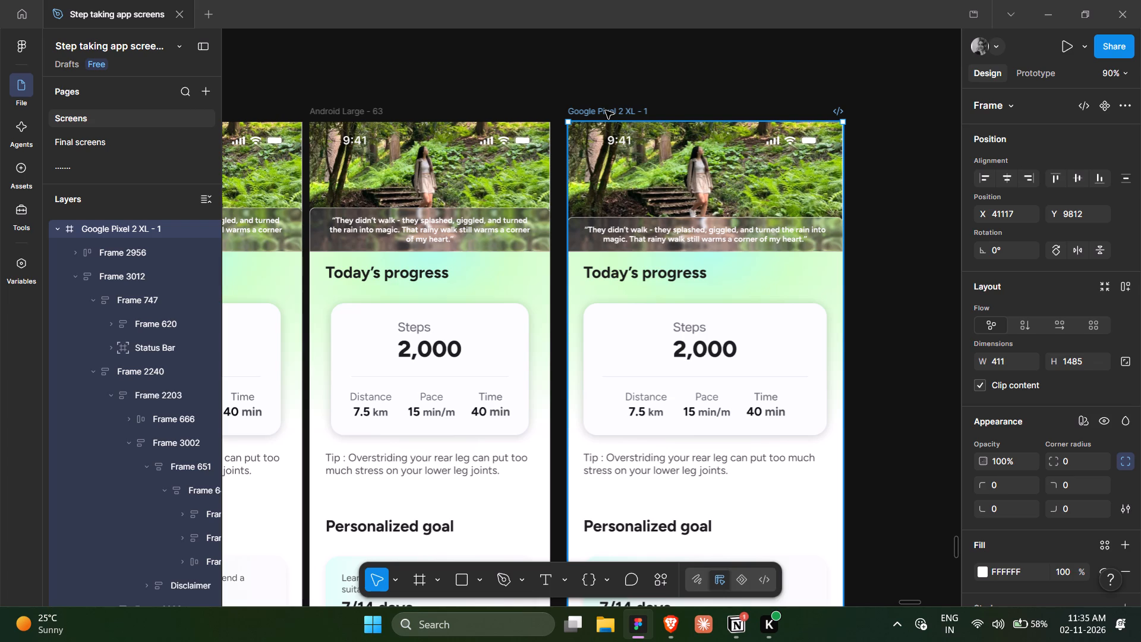
click(606, 111)
double_click(606, 111)
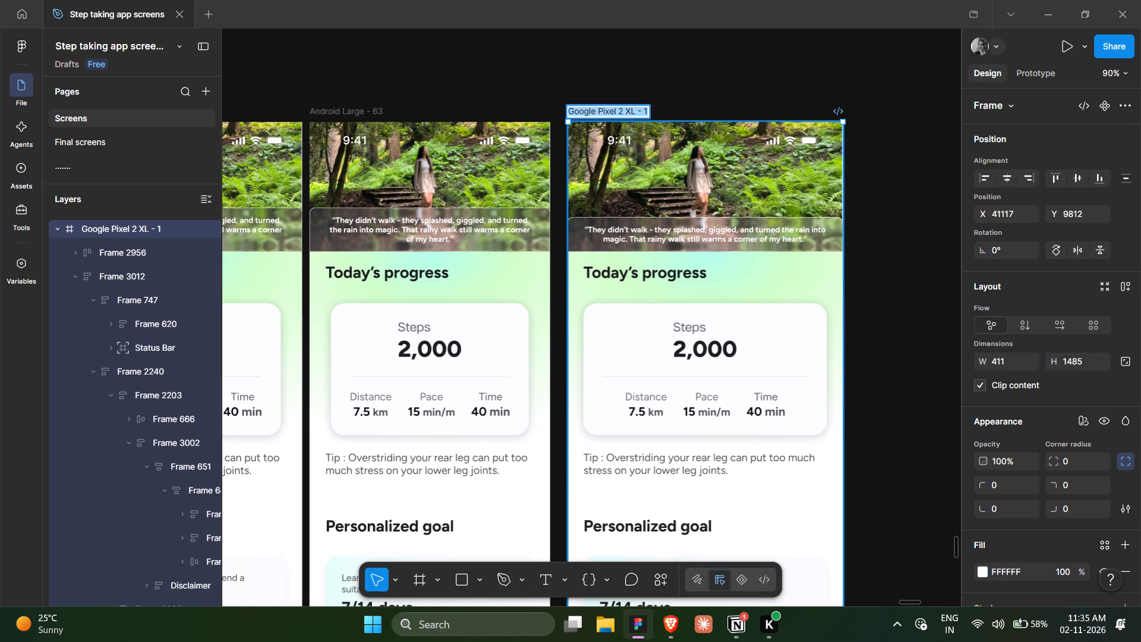
click(871, 344)
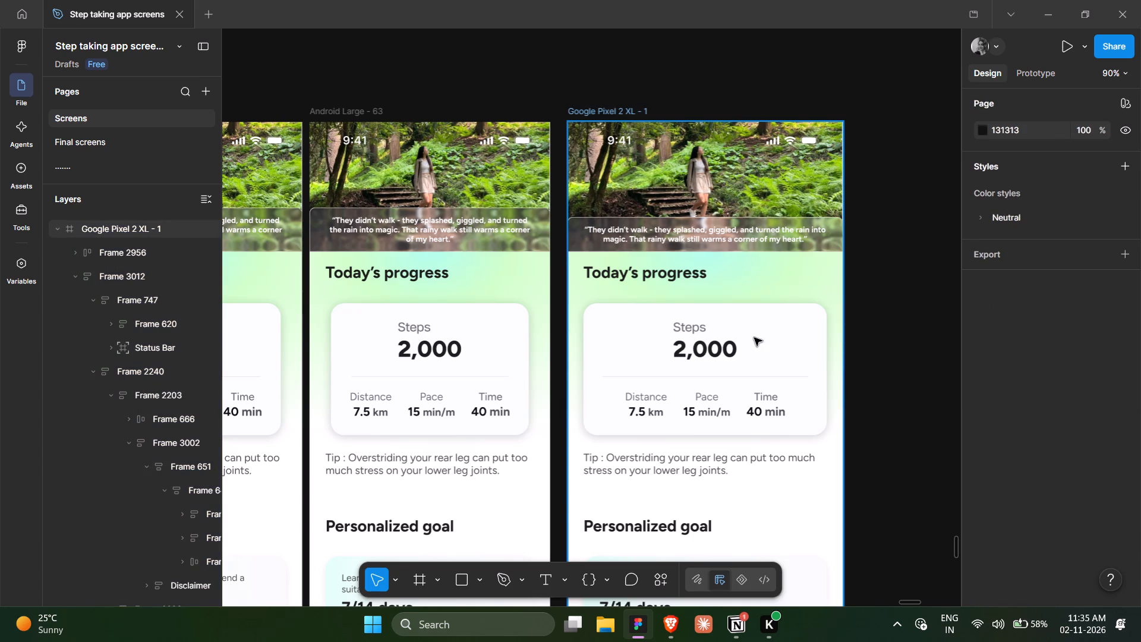
Set the width of the Google Pixel 2 XL - 1 Steps card to Hug contents.
double_click(754, 338)
double_click(754, 338)
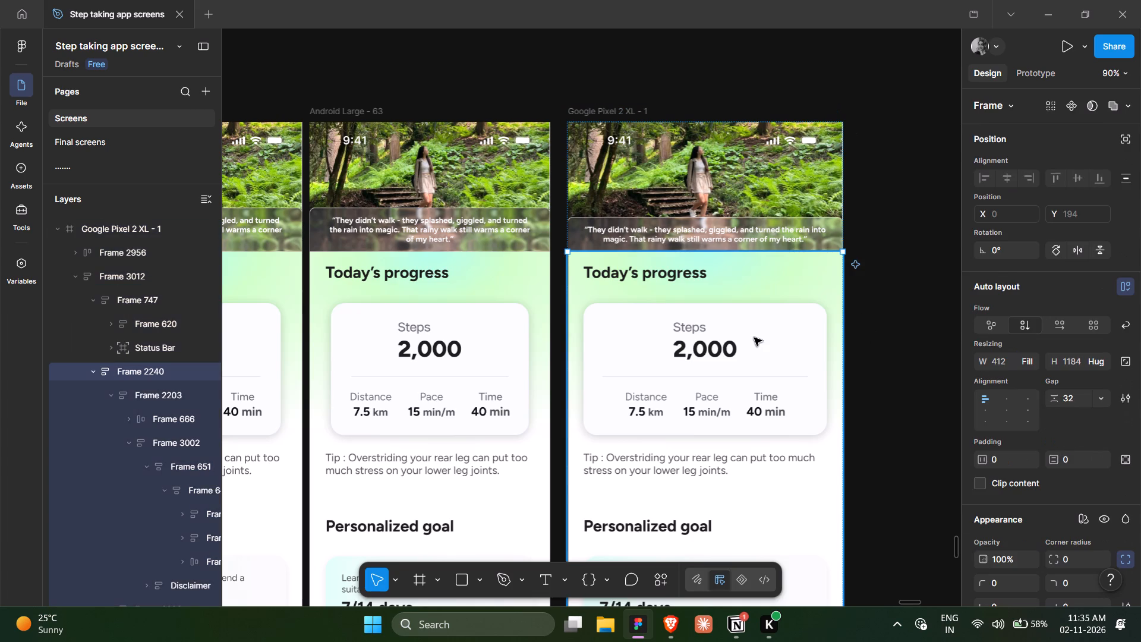
double_click(754, 338)
double_click(754, 338)
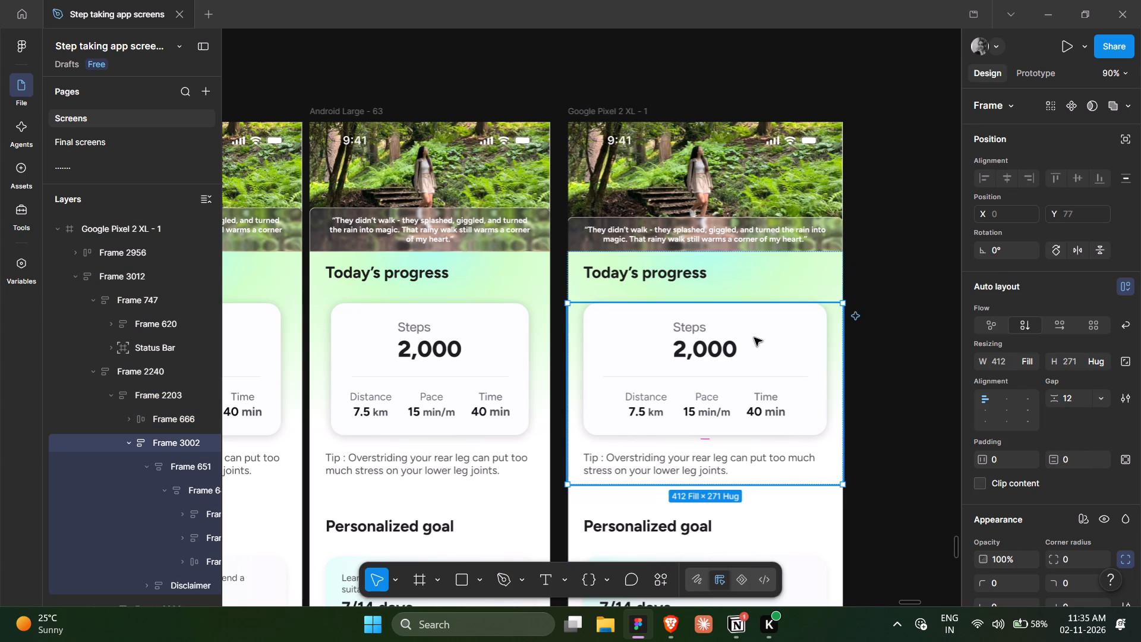
double_click(754, 338)
double_click(754, 338)
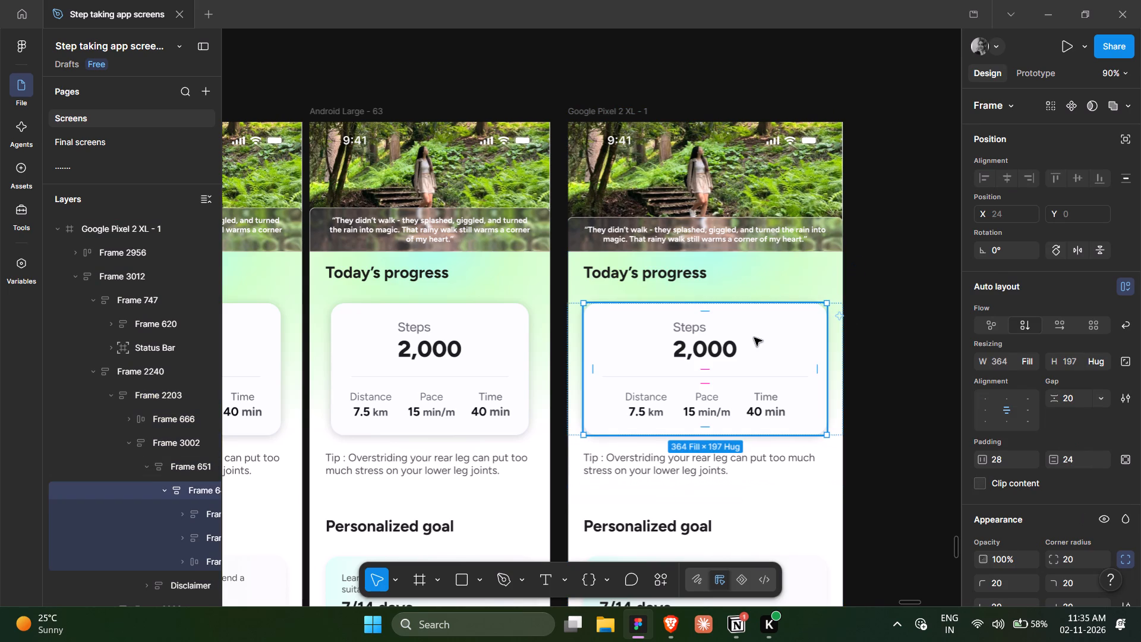
click(1029, 362)
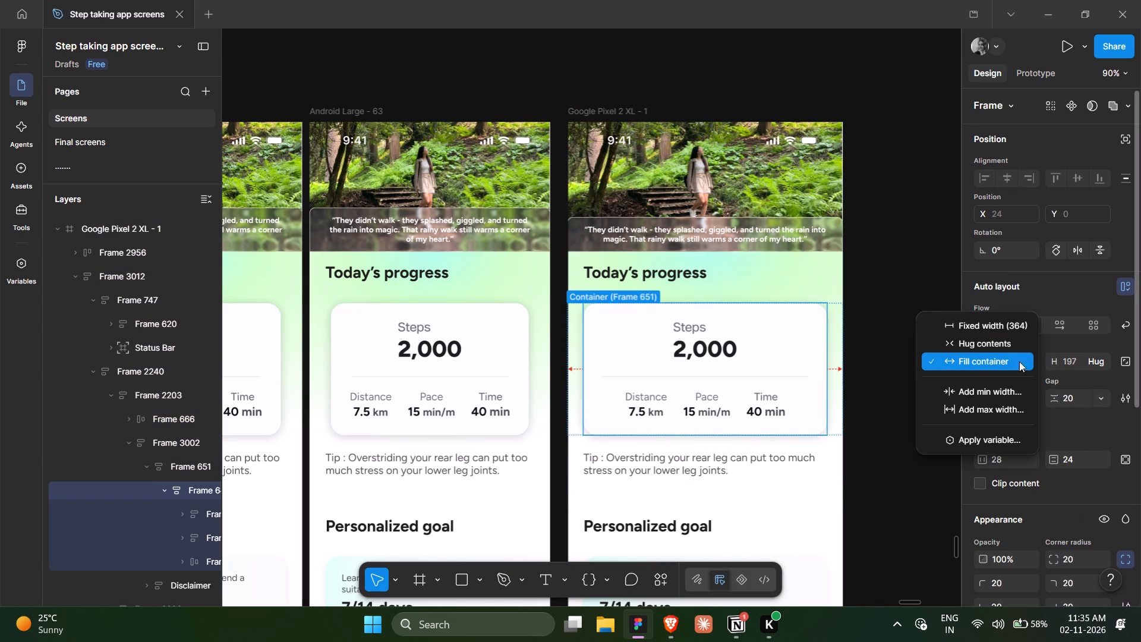
click(981, 344)
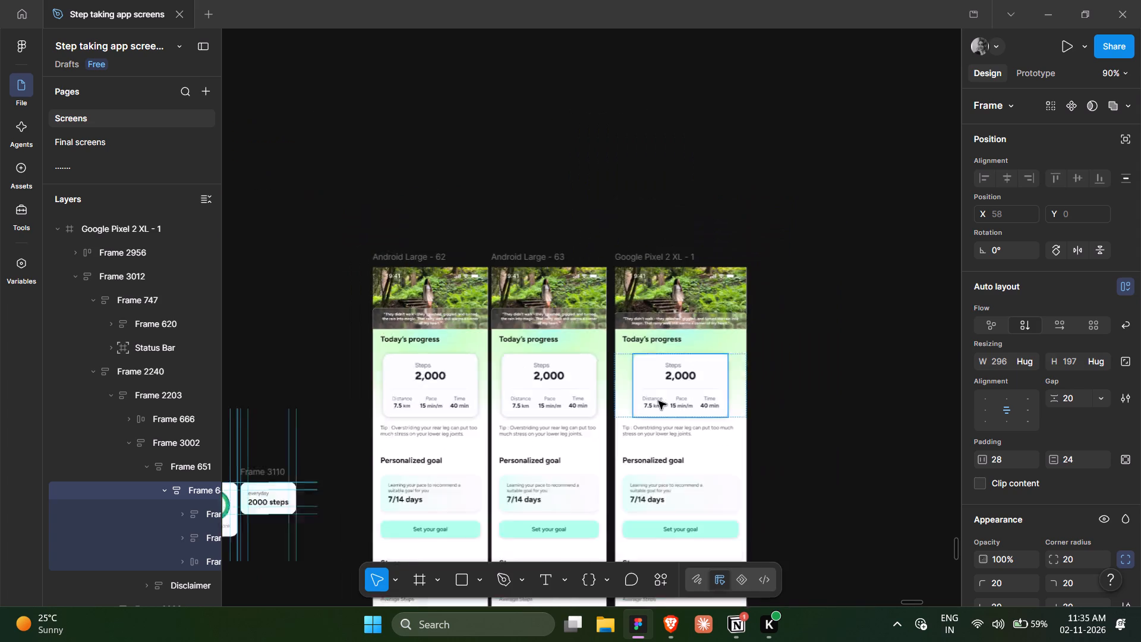
Copy the 100% progress ring with its caption from Frame 3109 into the Google Pixel 2 XL - 1 Personalized goal card.
scroll(658, 401, down, 3)
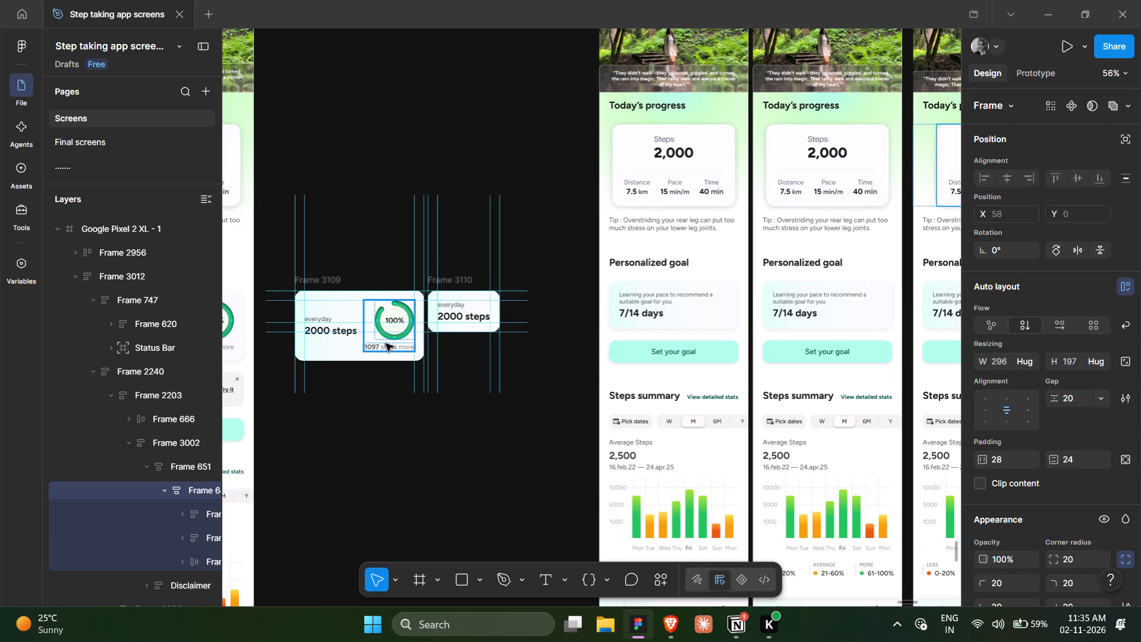
click(386, 344)
scroll(386, 344, left, 1)
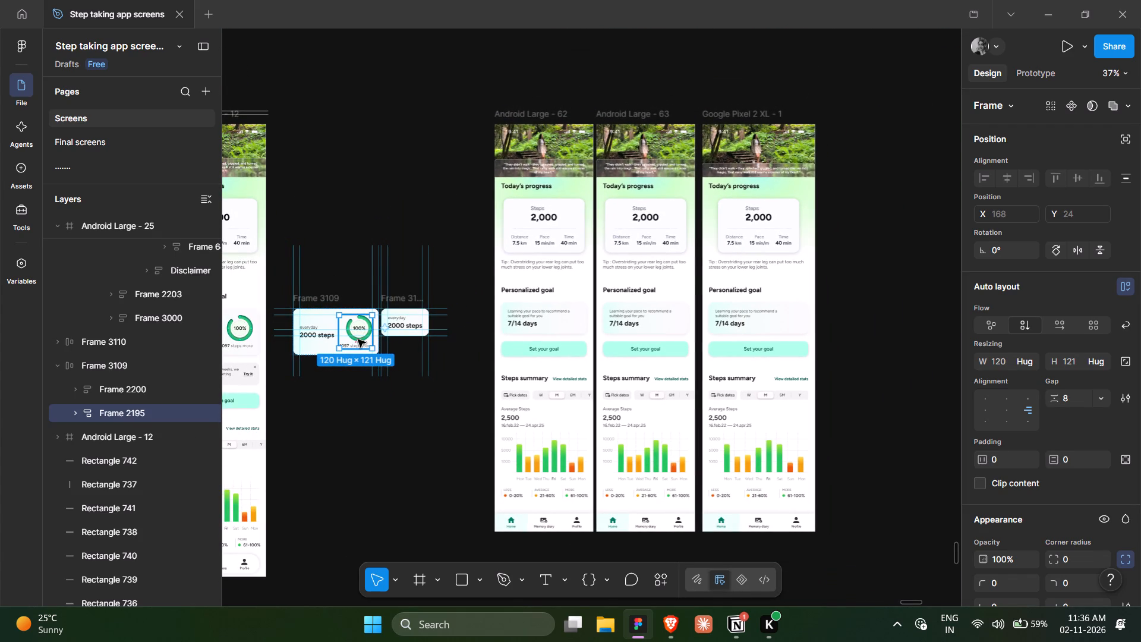
alt+drag(358, 340, 774, 316)
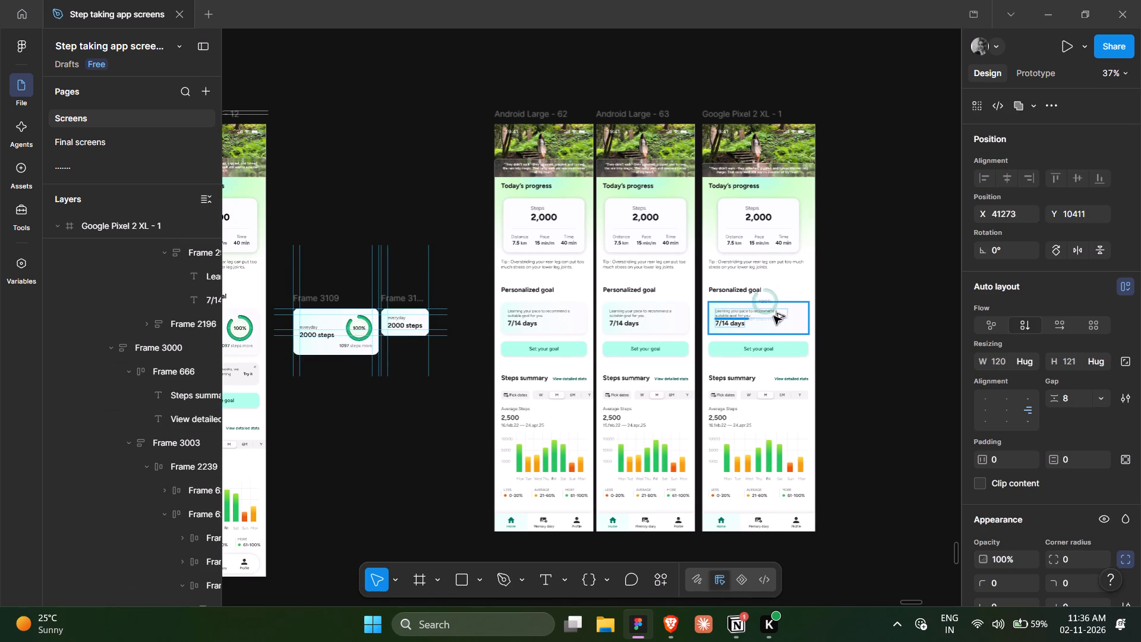
alt+drag(774, 316, 806, 326)
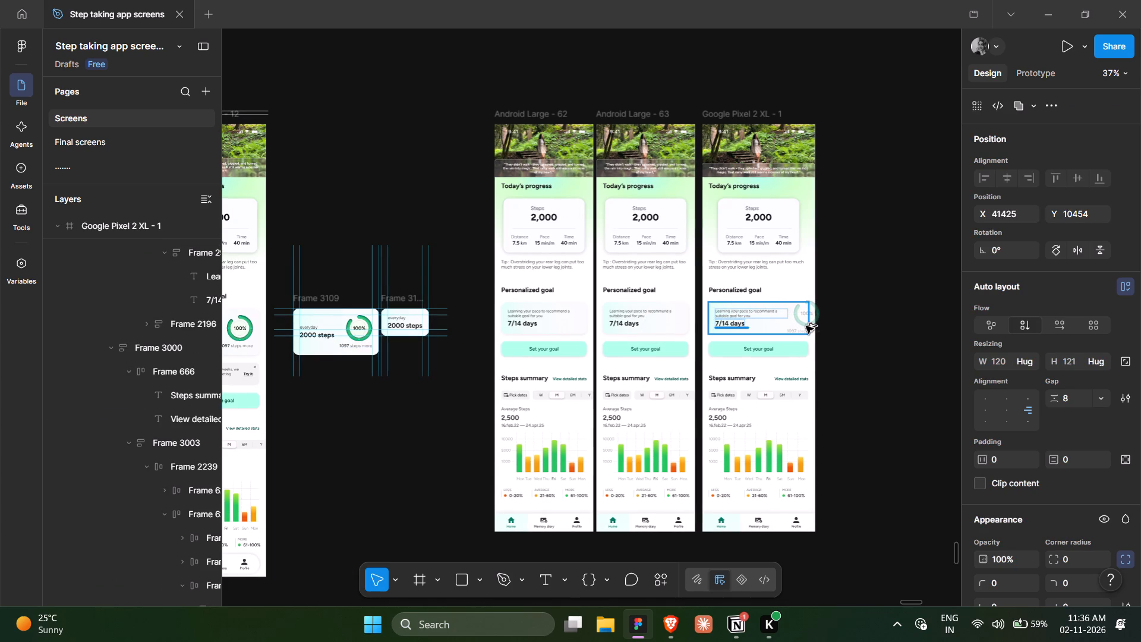
click(799, 340)
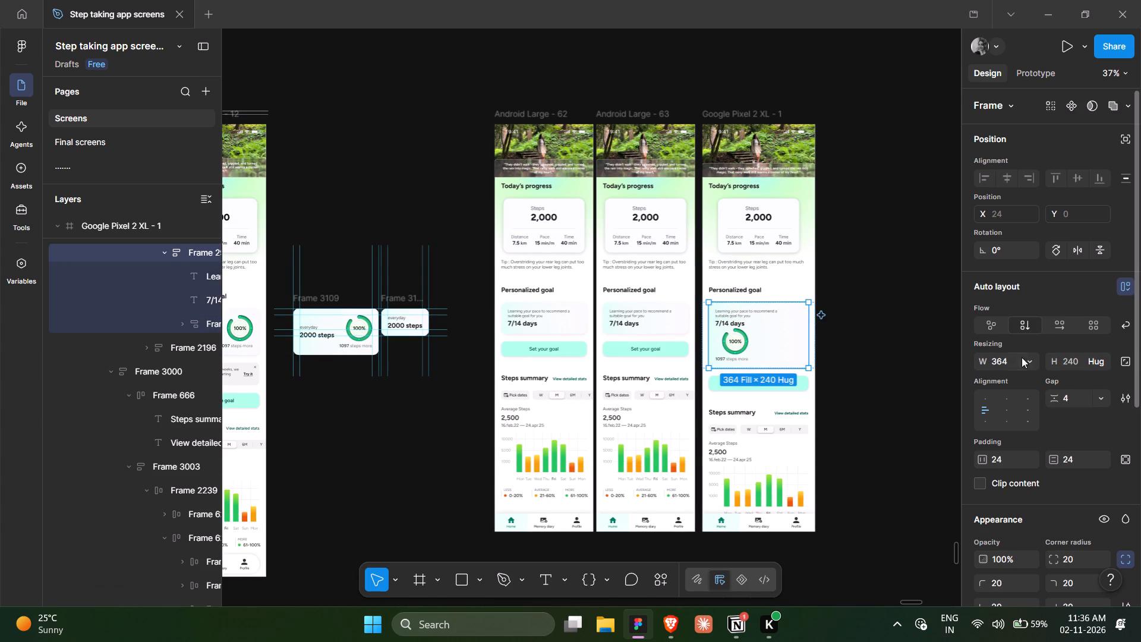
Set the auto layout flow of the Google Pixel 2 XL - 1 Personalized goal card to horizontal.
click(1058, 326)
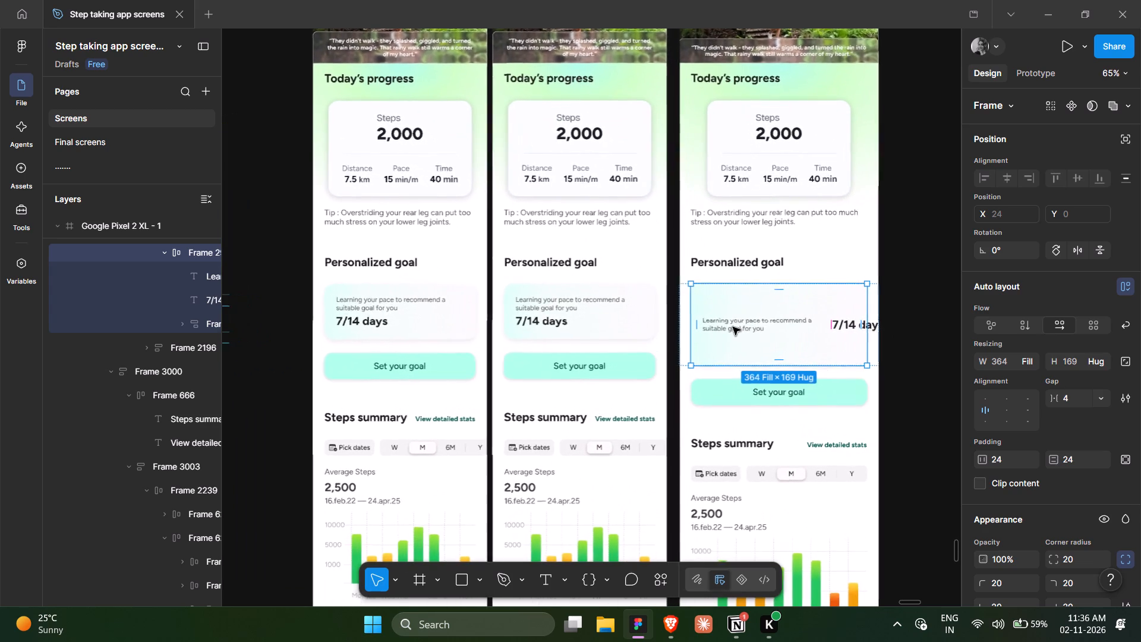
Wrap the goal card's description and "7/14 days" texts in their own auto layout frame with vertical flow.
key(Return)
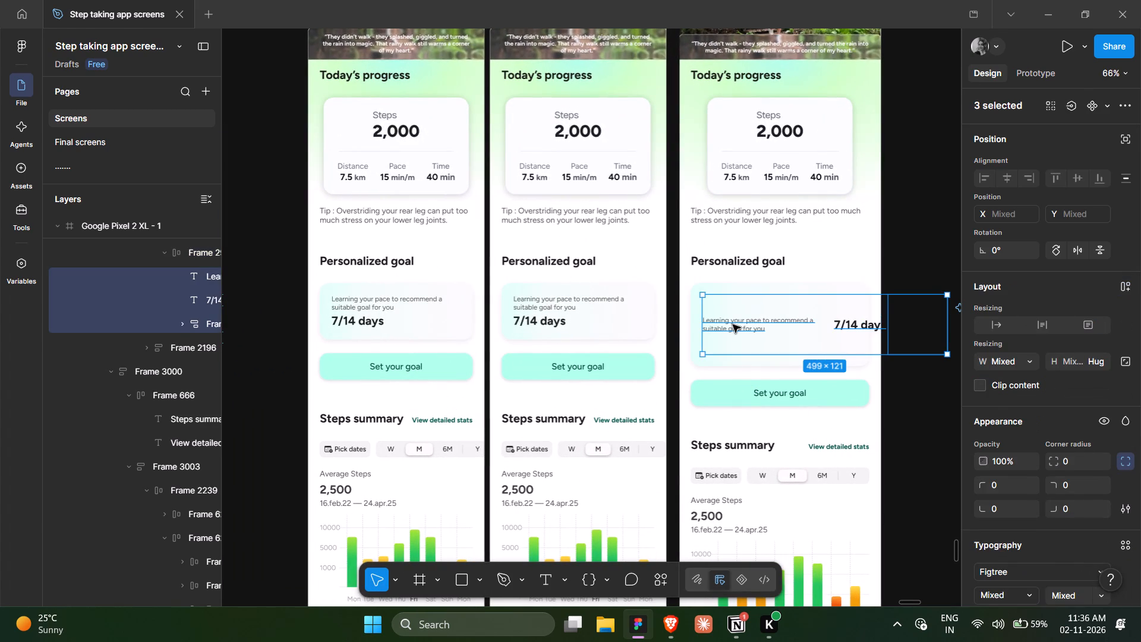
click(740, 323)
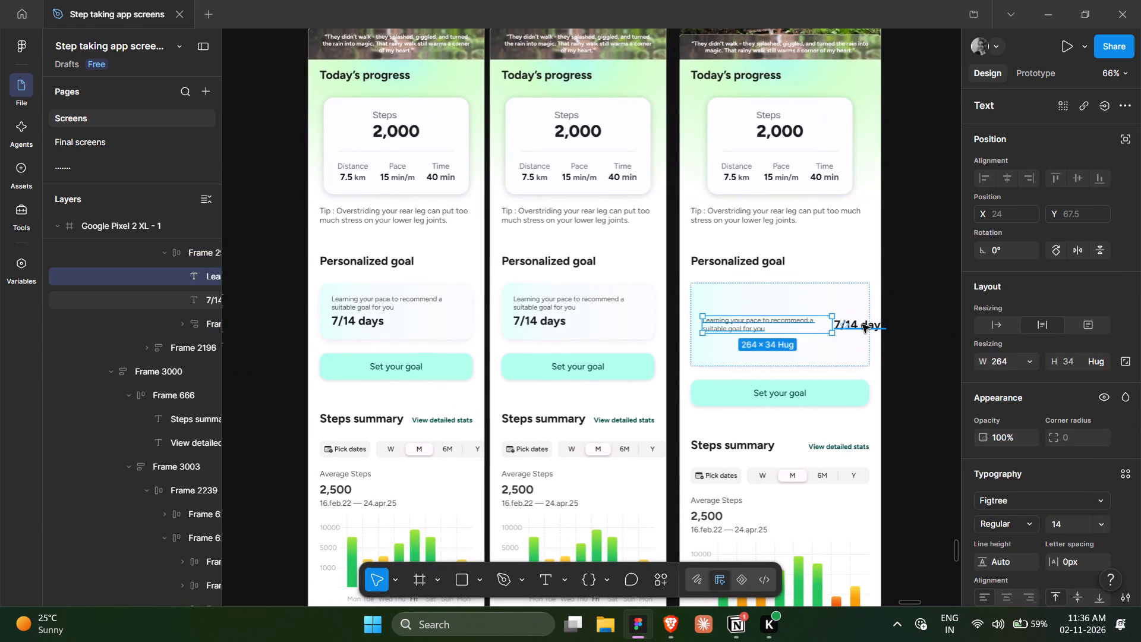
shift+click(862, 325)
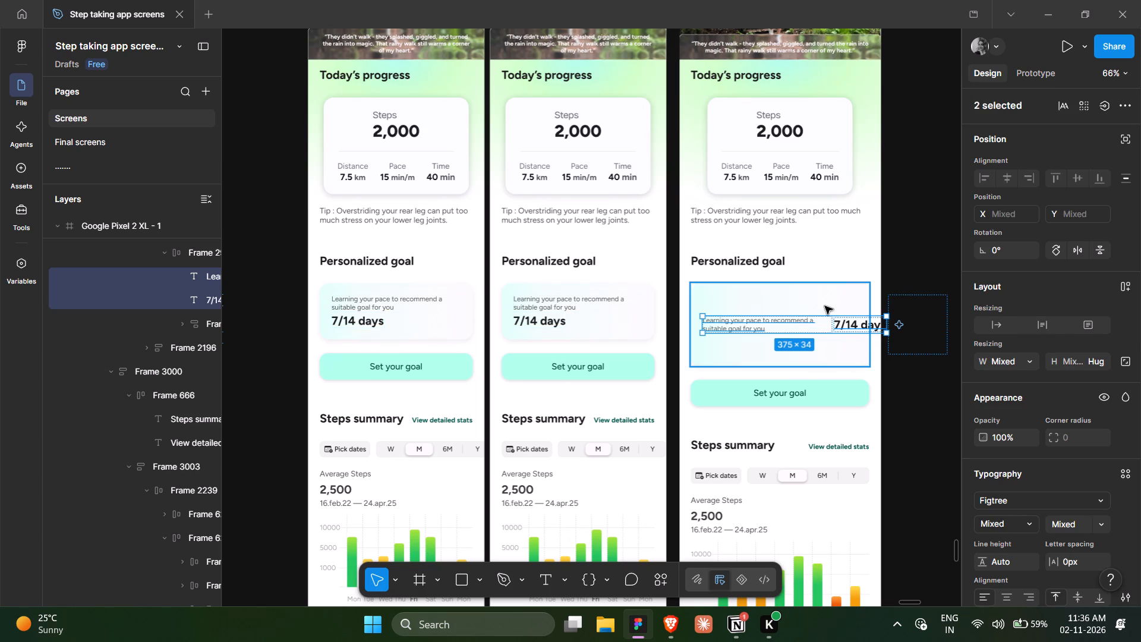
key(shift+a)
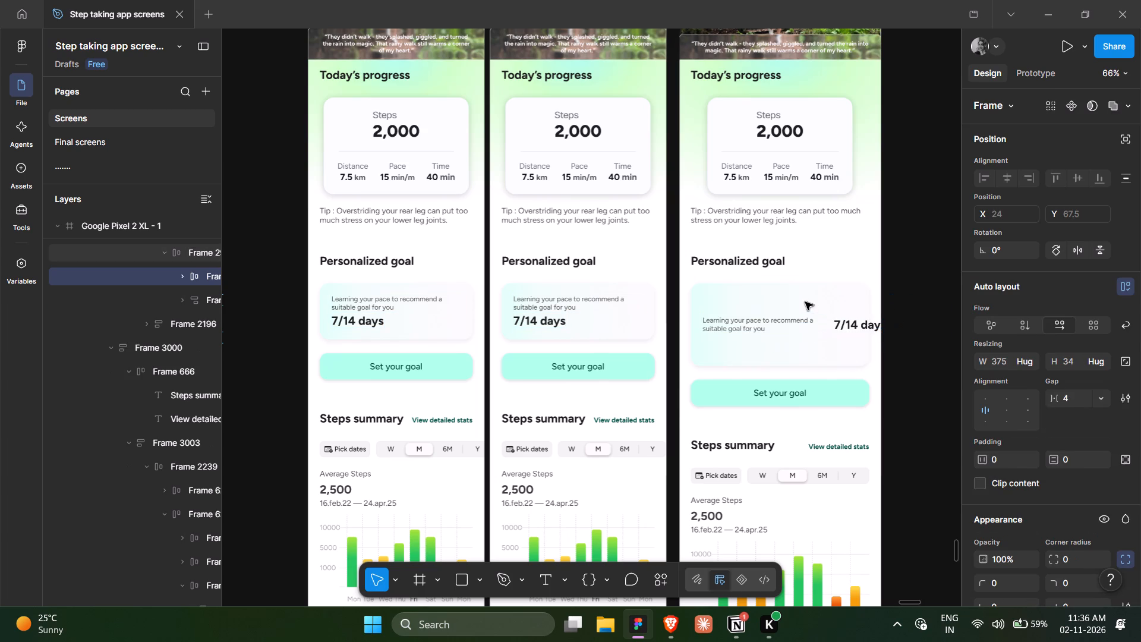
click(784, 297)
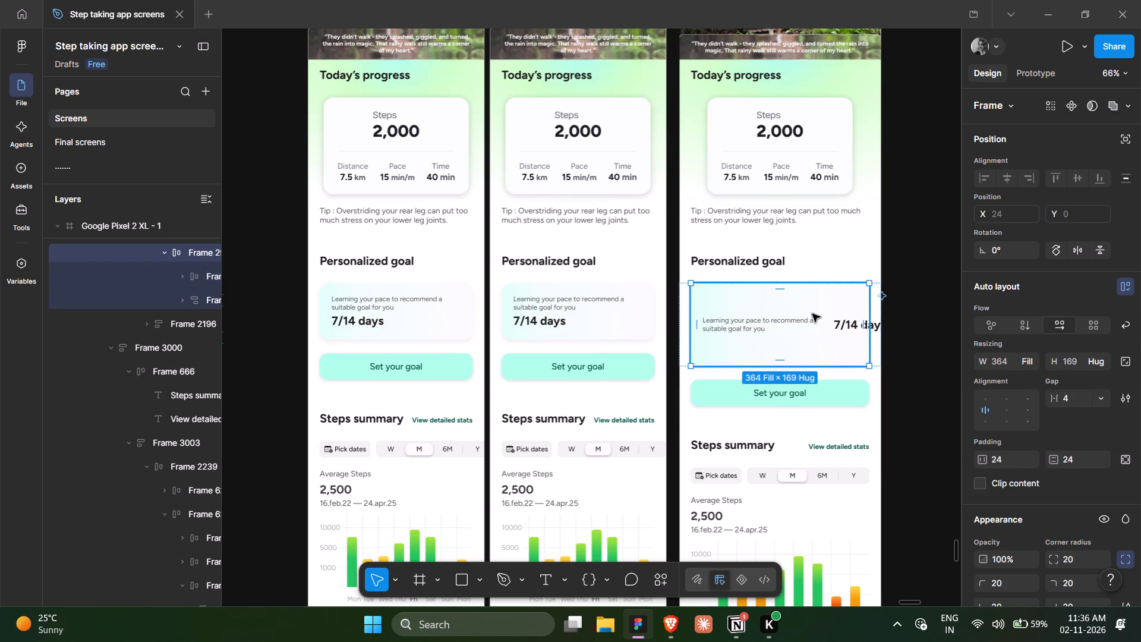
double_click(812, 324)
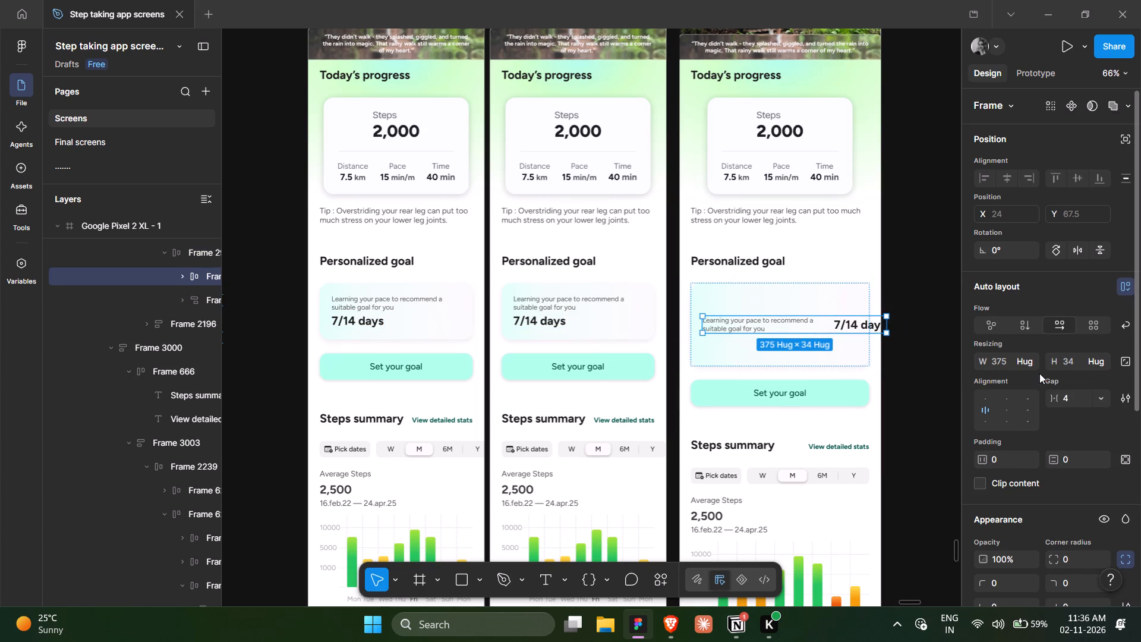
click(1022, 329)
Set the width of the "Learning your pace to recommend a suitable goal for you" text to Fill container.
click(795, 292)
double_click(774, 325)
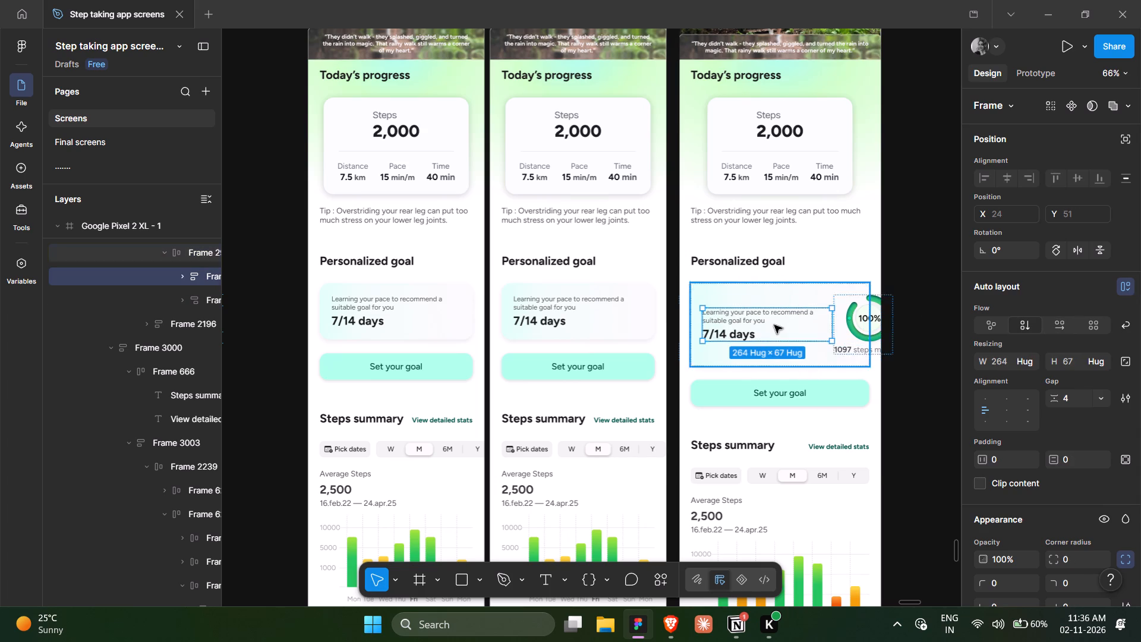
click(1030, 362)
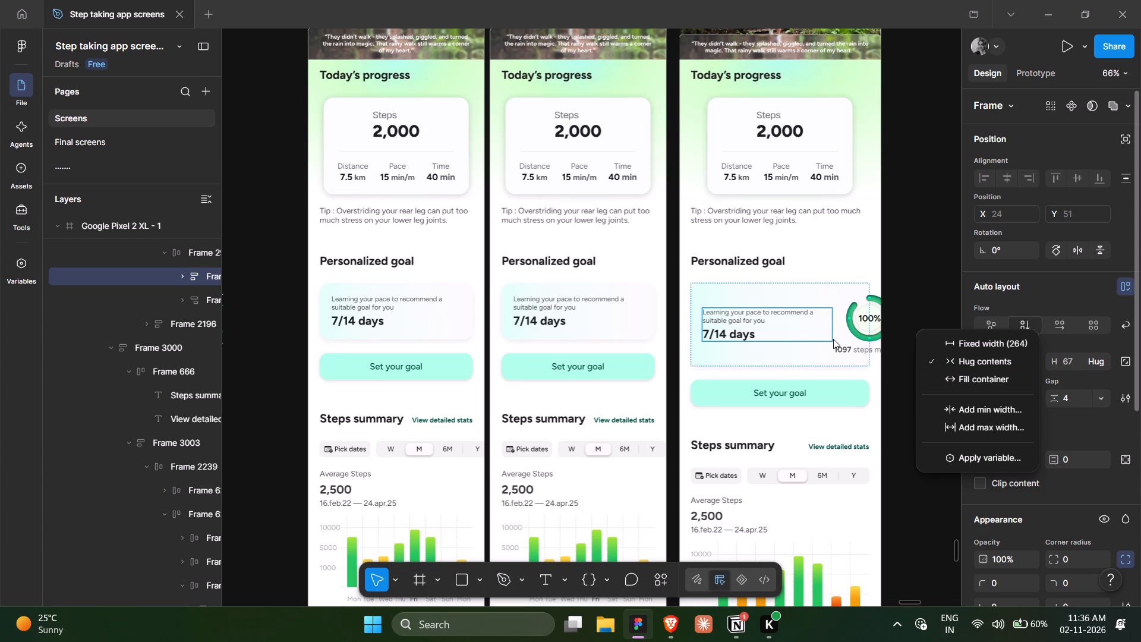
double_click(768, 317)
double_click(768, 317)
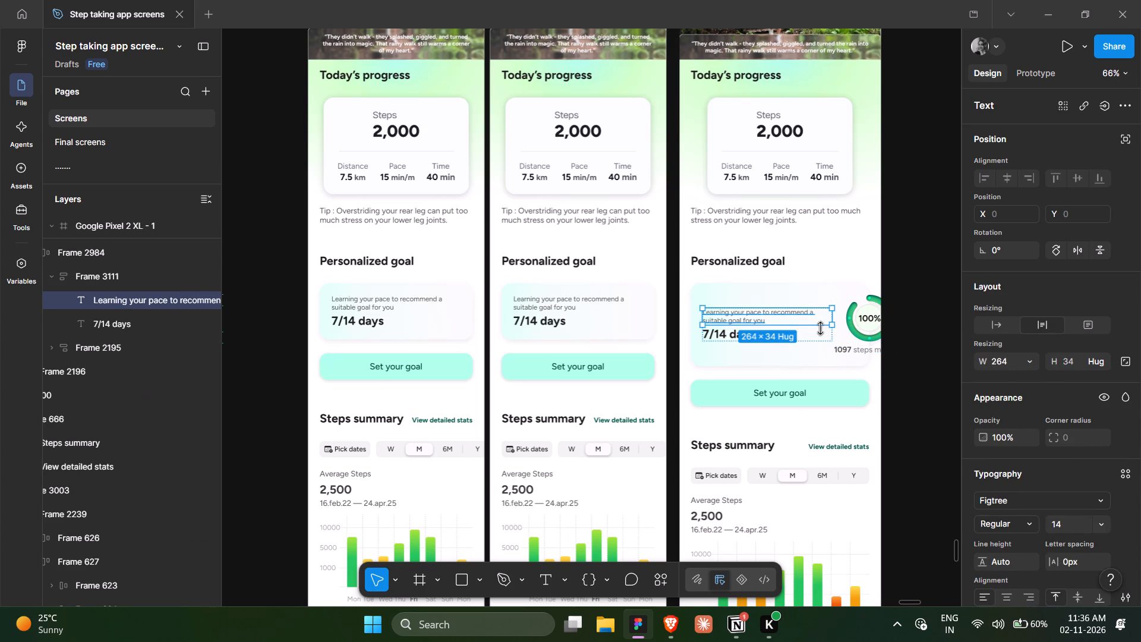
click(1023, 363)
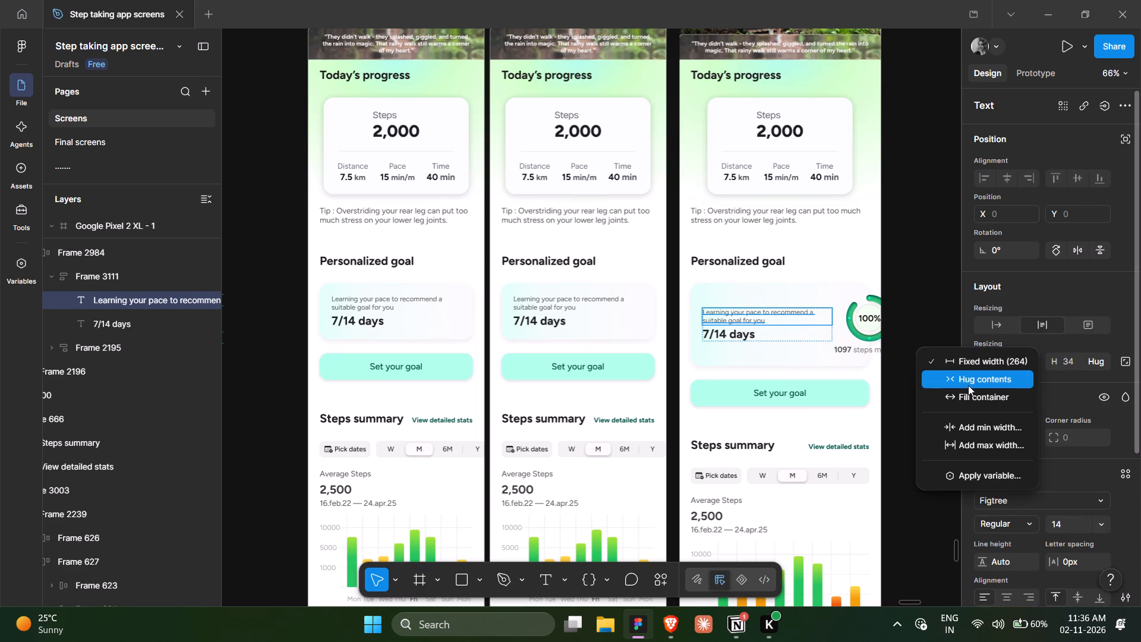
click(968, 392)
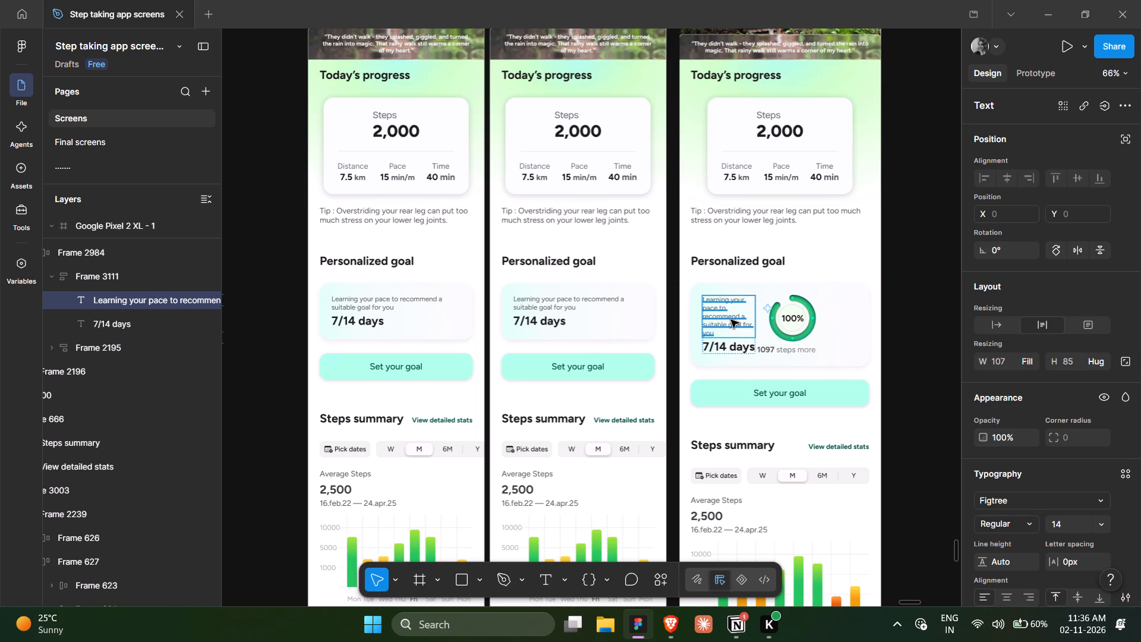
Set the width of the frame holding the goal card's two texts to Fill container.
key(shift+Return)
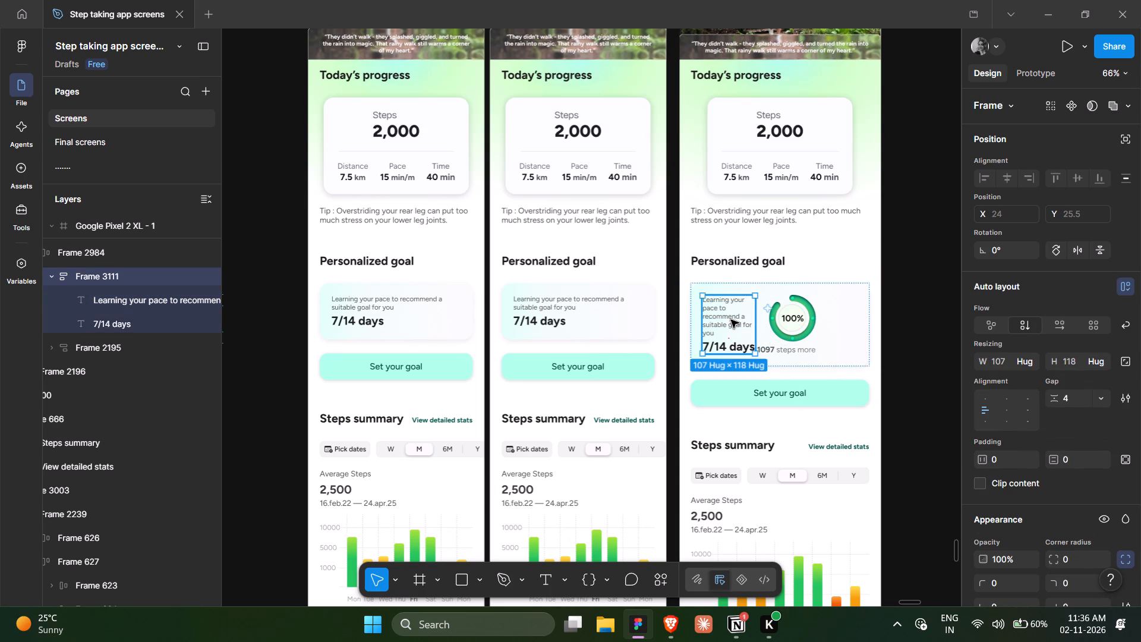
click(1029, 358)
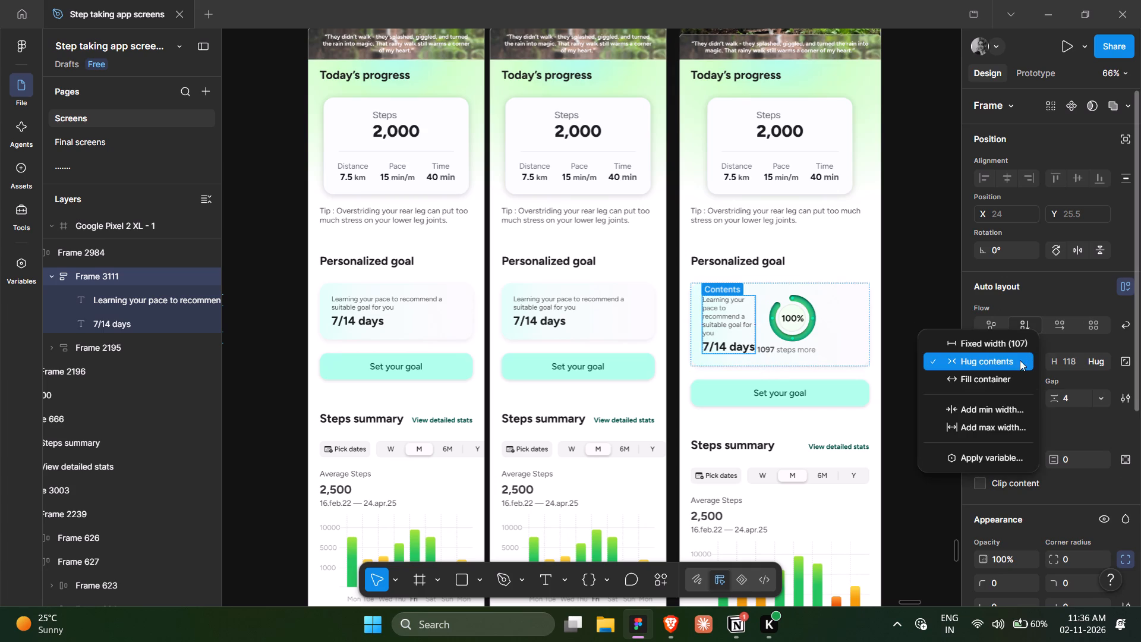
click(984, 379)
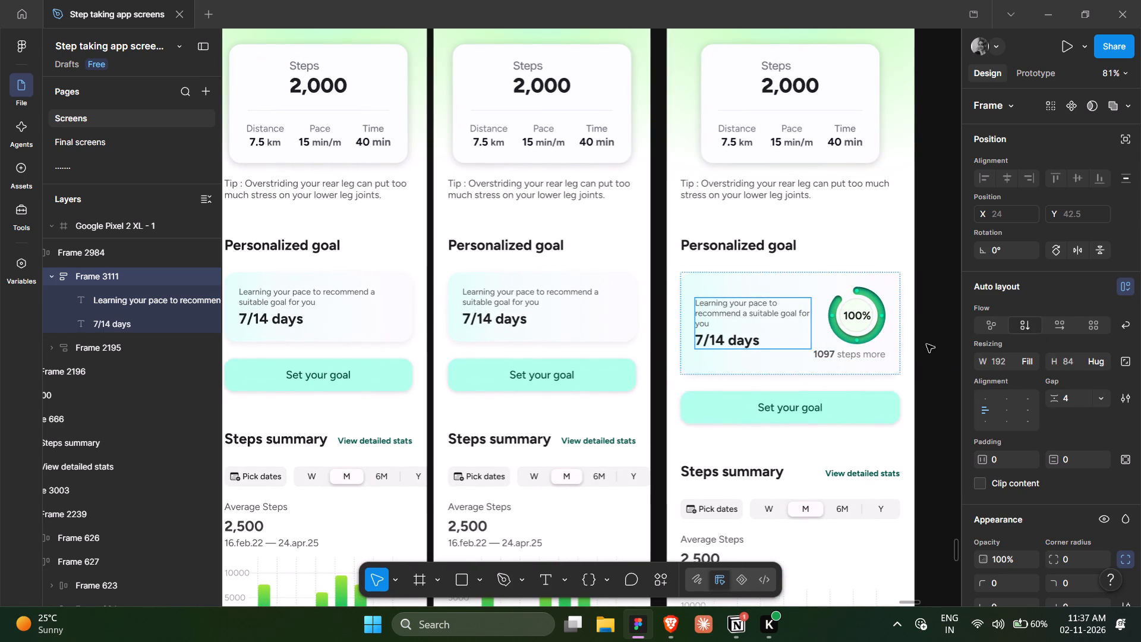
click(926, 344)
scroll(926, 344, down, 1)
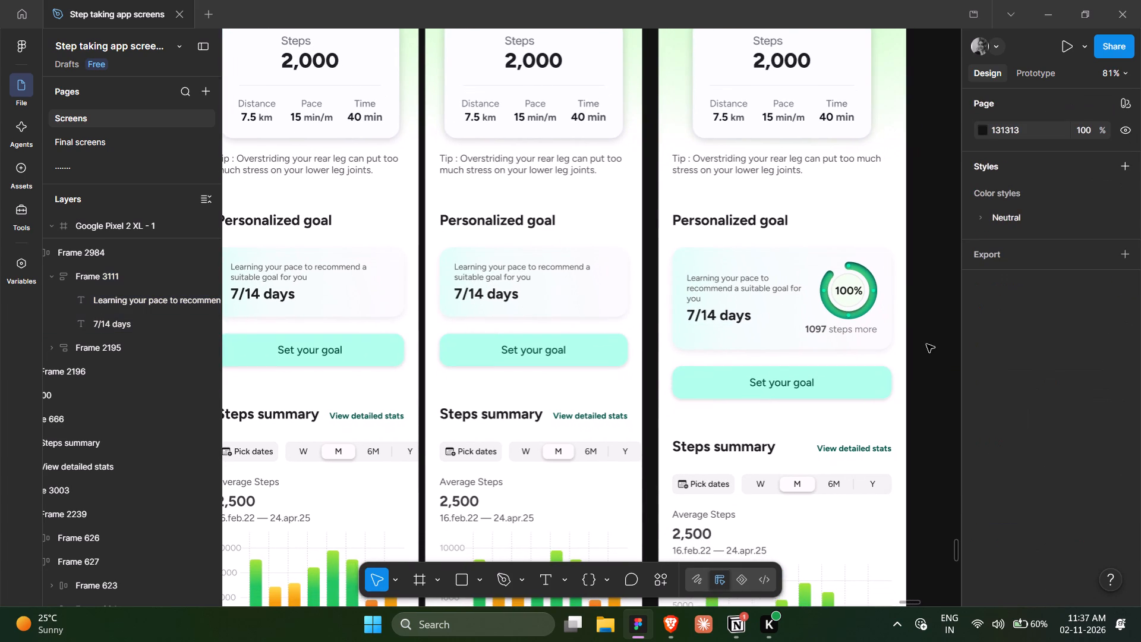
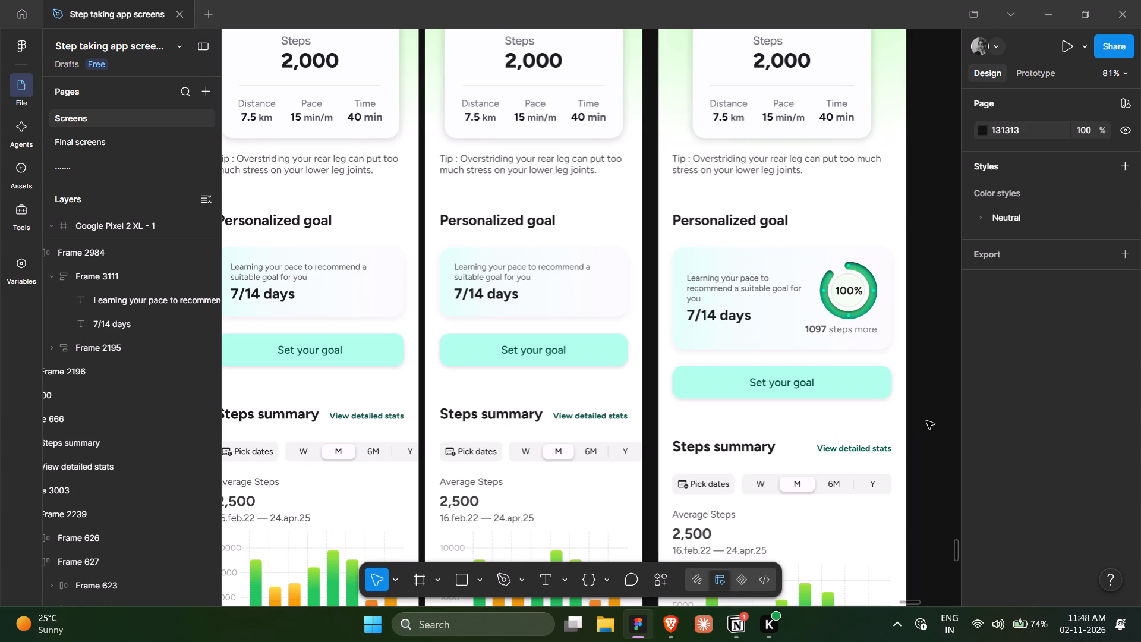
Minimize the interface to free up more canvas space around the app screens.
click(202, 51)
Move the progress ring frame with its "1097 steps more" text out of the Personalized goal card onto the empty canvas beside the wider screen.
scroll(442, 319, right, 1)
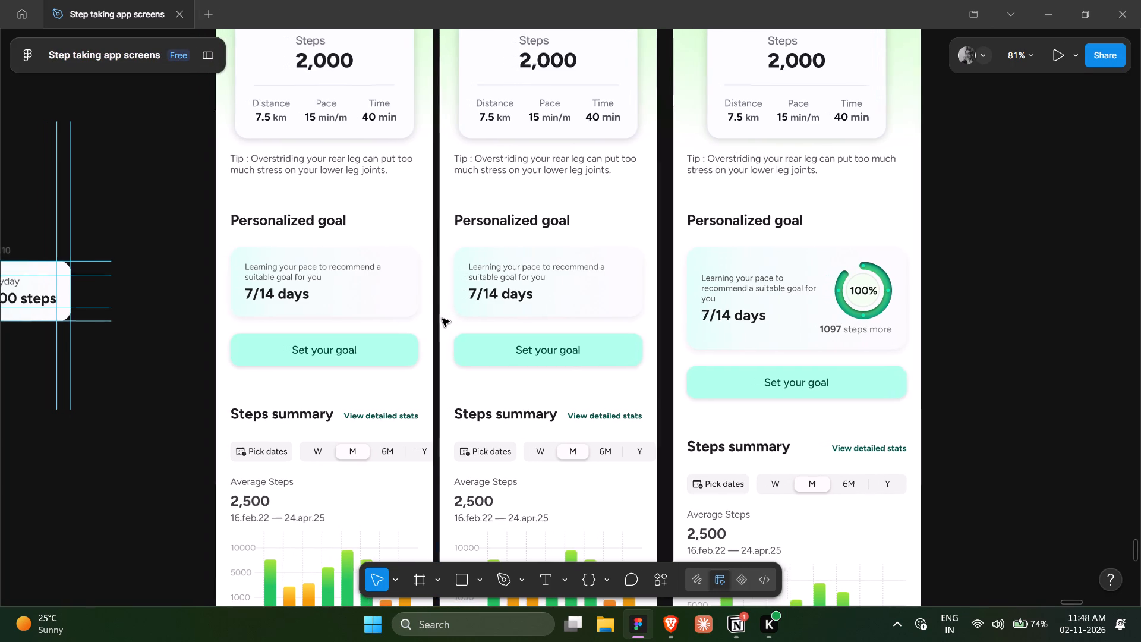
scroll(442, 319, right, 1)
scroll(971, 354, left, 1)
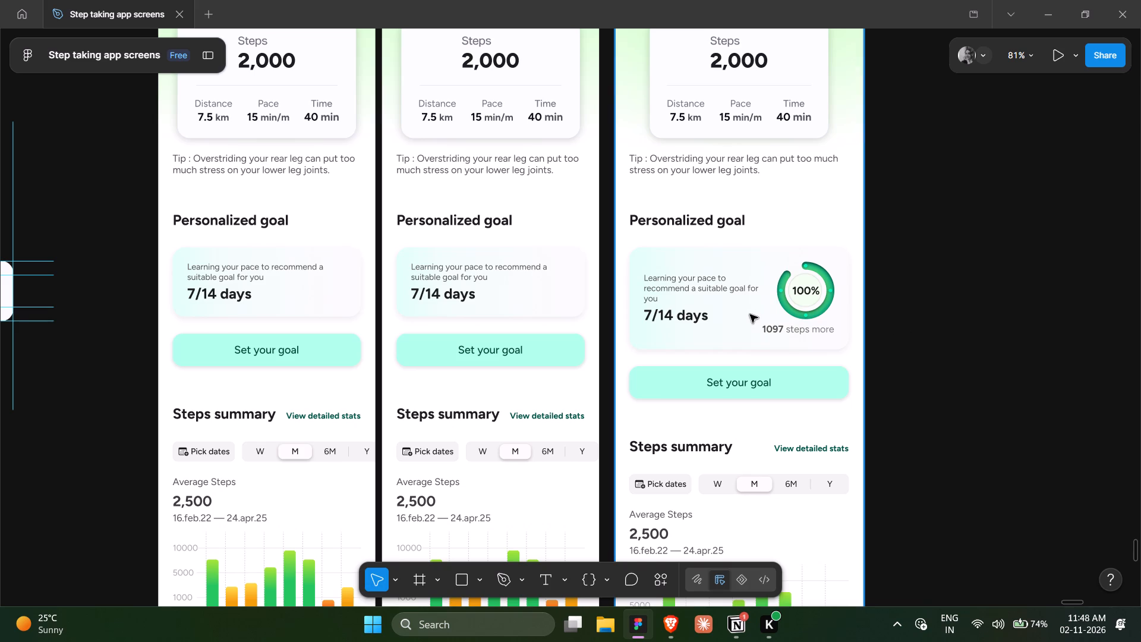
scroll(750, 314, left, 1)
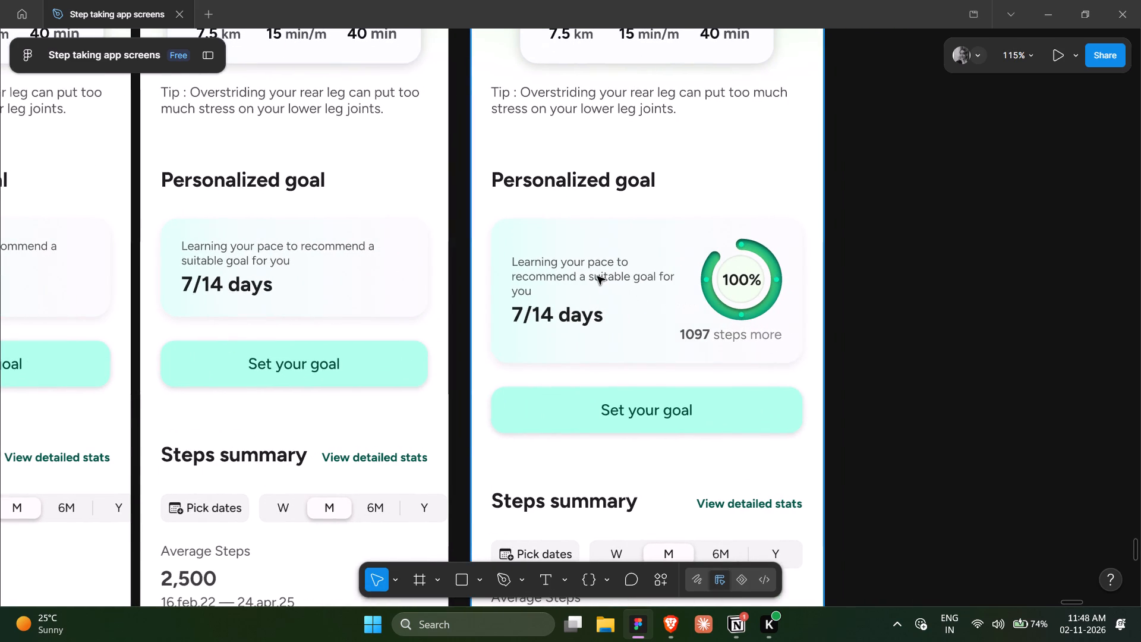
ctrl+click(597, 276)
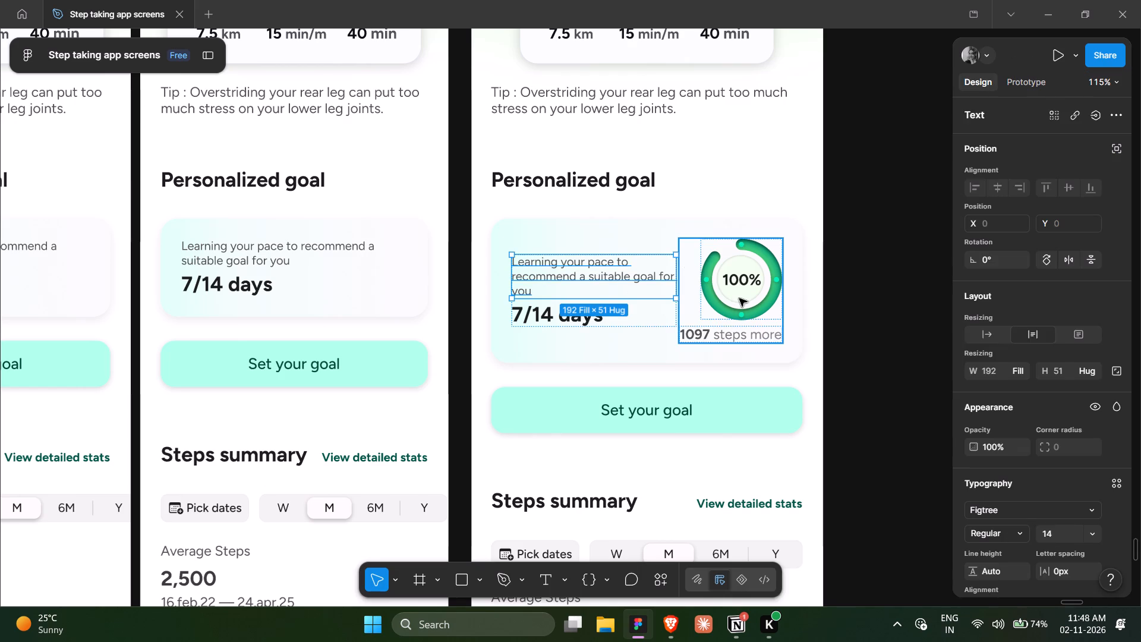
click(739, 298)
drag(739, 298, 868, 280)
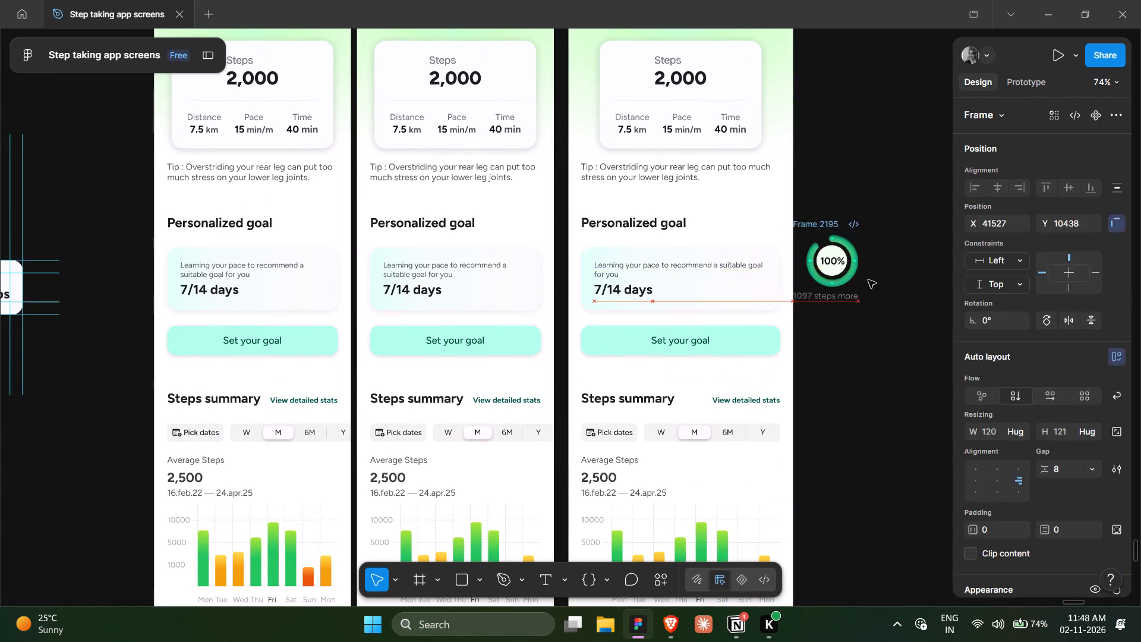
drag(868, 280, 878, 309)
click(834, 408)
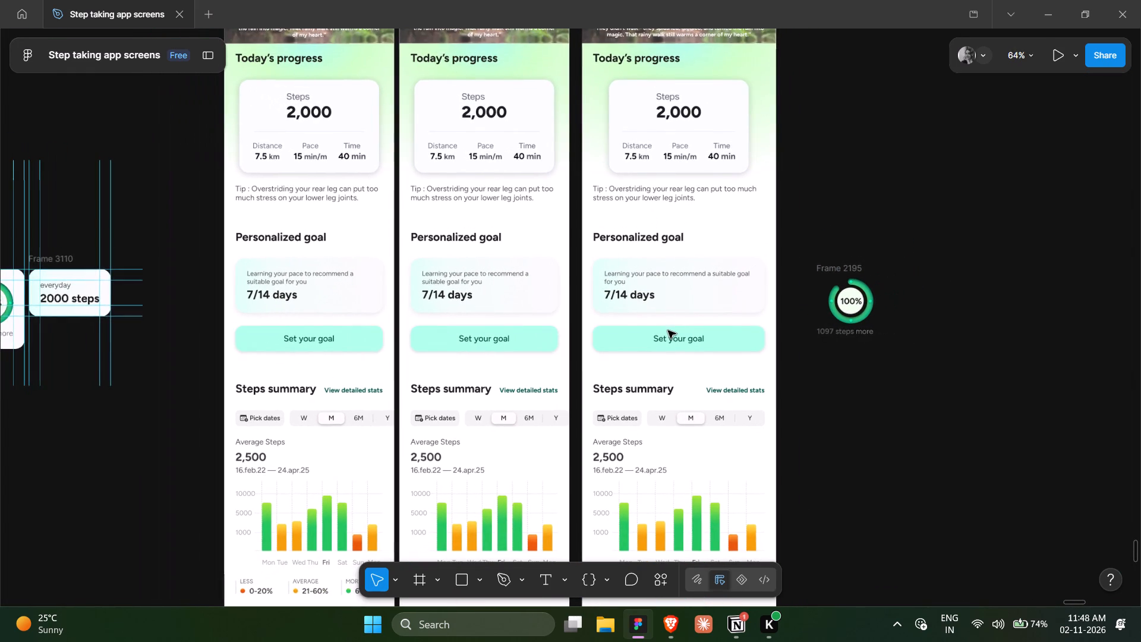
Compare the Personalized goal card on the wider screen with the same card on the neighbouring screens.
ctrl+click(500, 294)
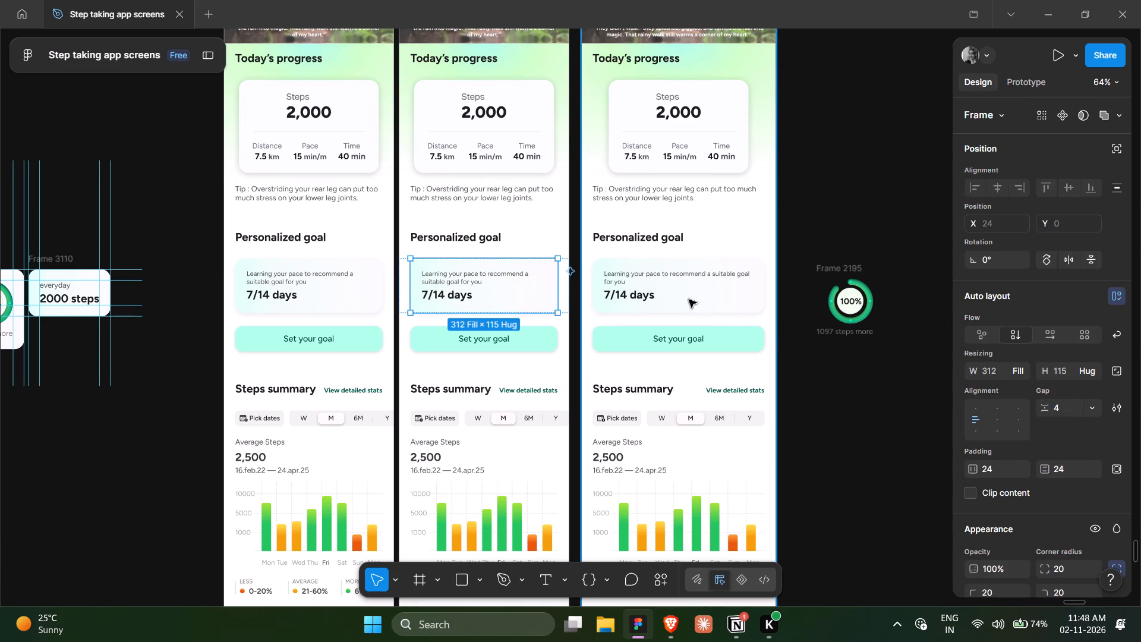
click(804, 369)
scroll(804, 369, up, 1)
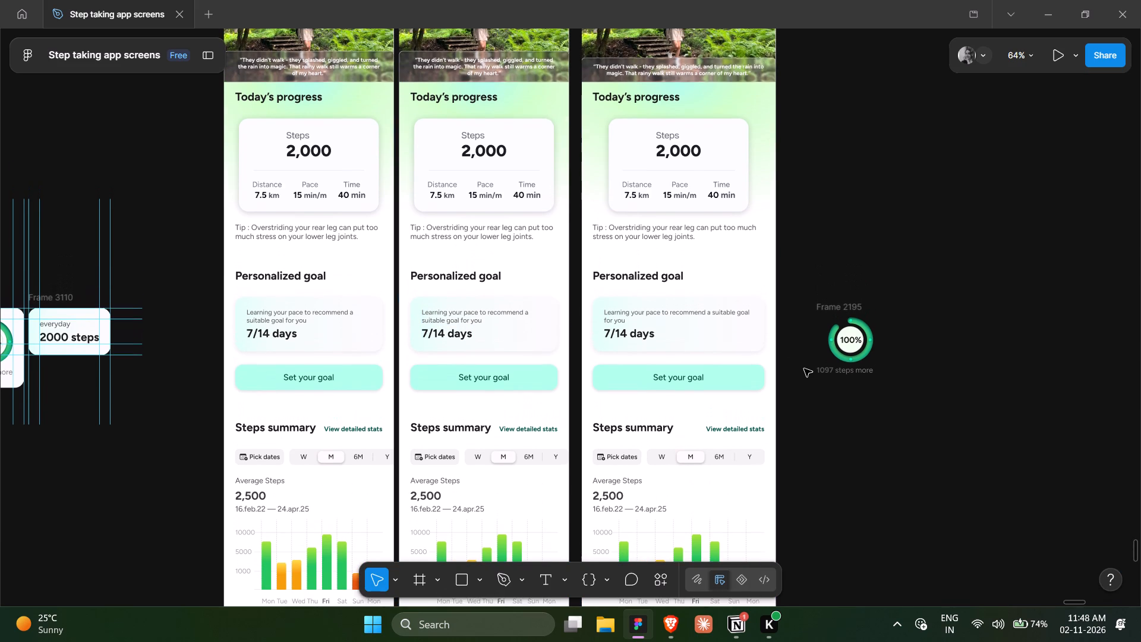
click(798, 320)
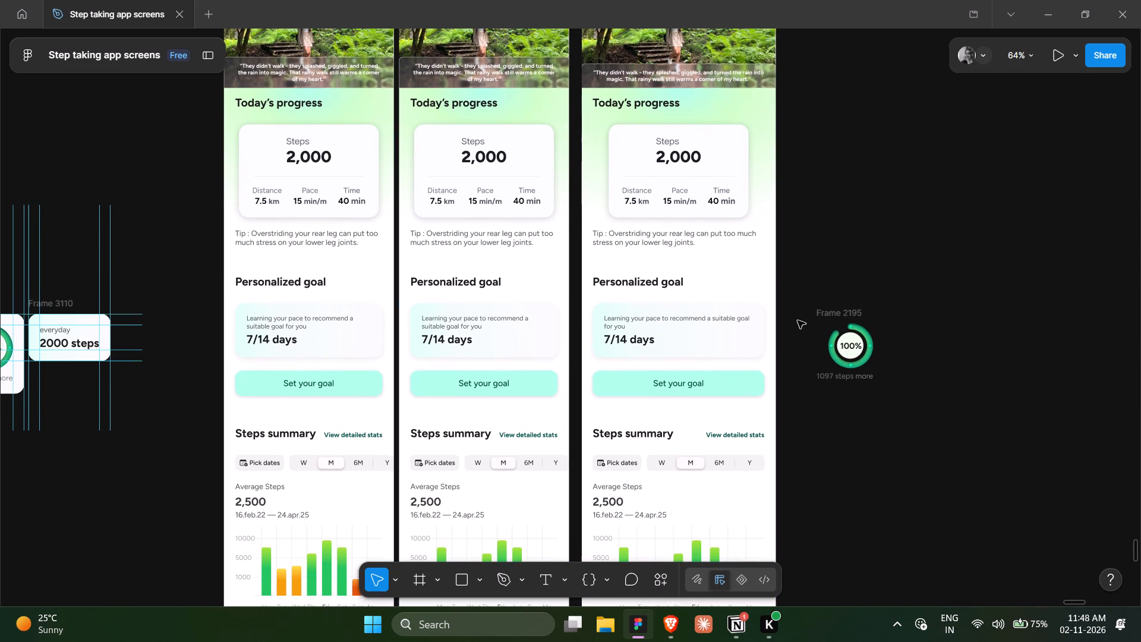
click(781, 382)
scroll(781, 382, down, 1)
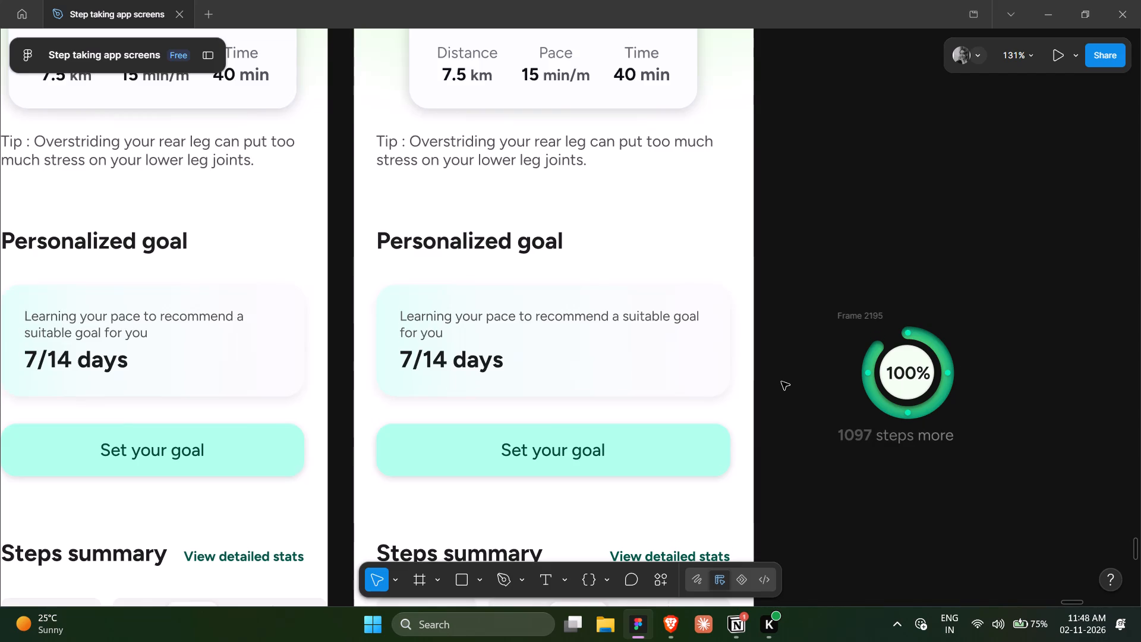
scroll(781, 382, down, 1)
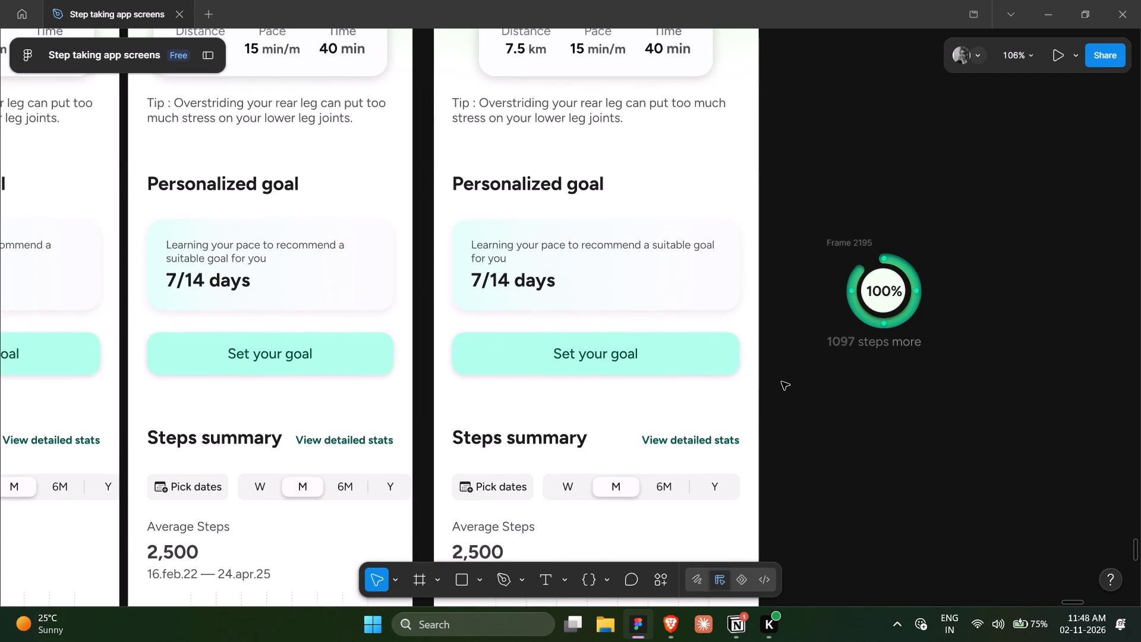
click(787, 316)
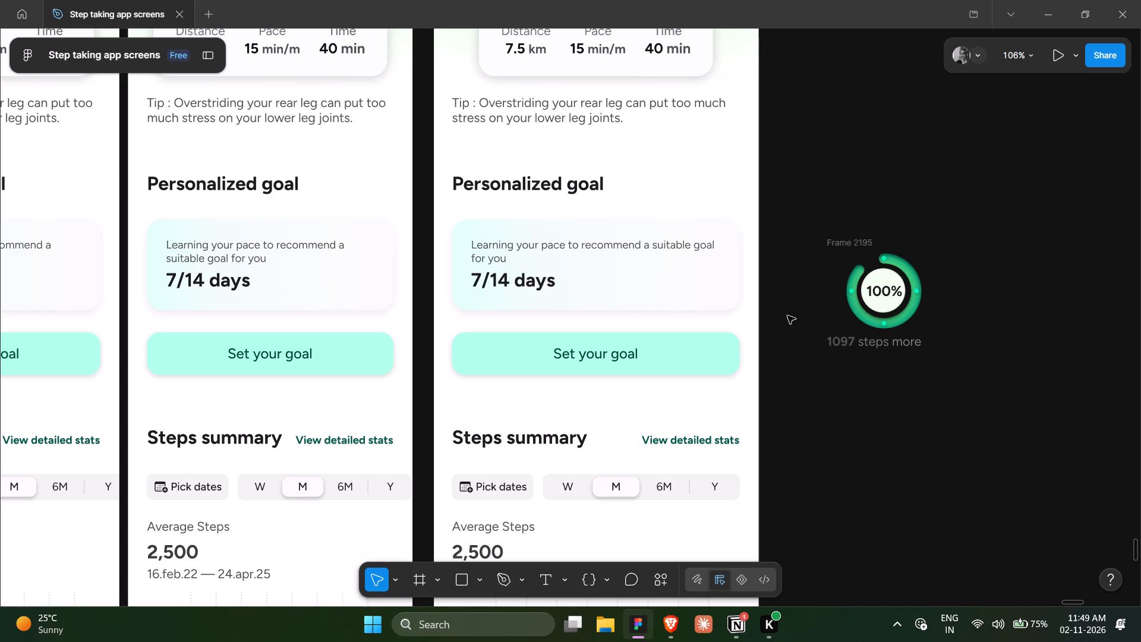
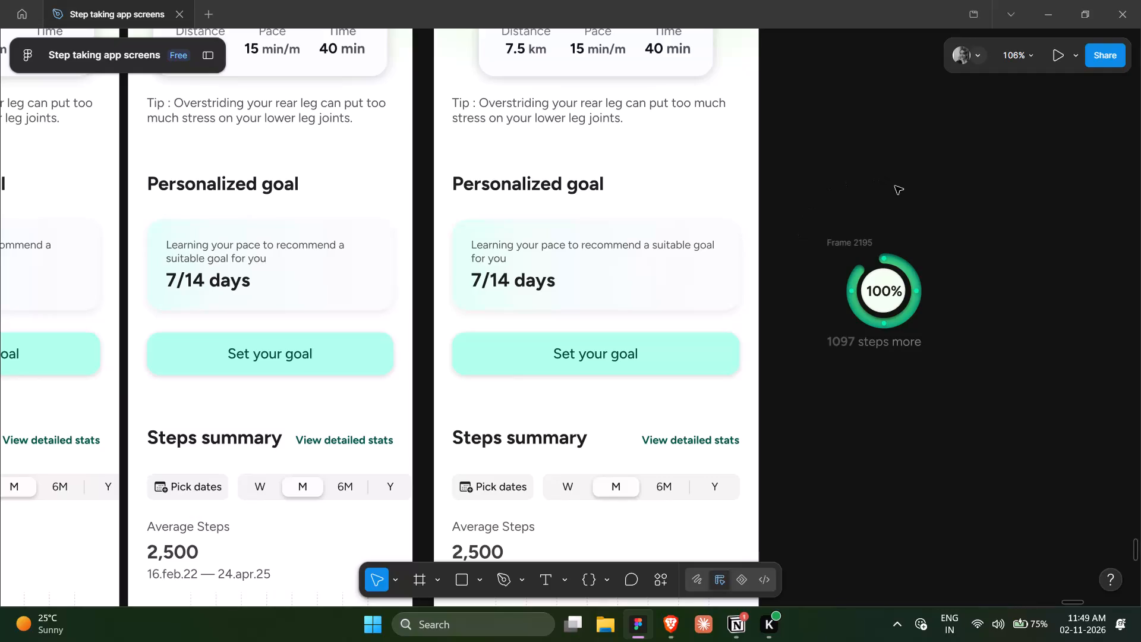
Review the Google Pixel 2 XL screen alongside the two neighbouring Android Large screens, comparing their Today's progress, Personalized goal and Steps summary sections.
click(895, 186)
scroll(895, 186, right, 2)
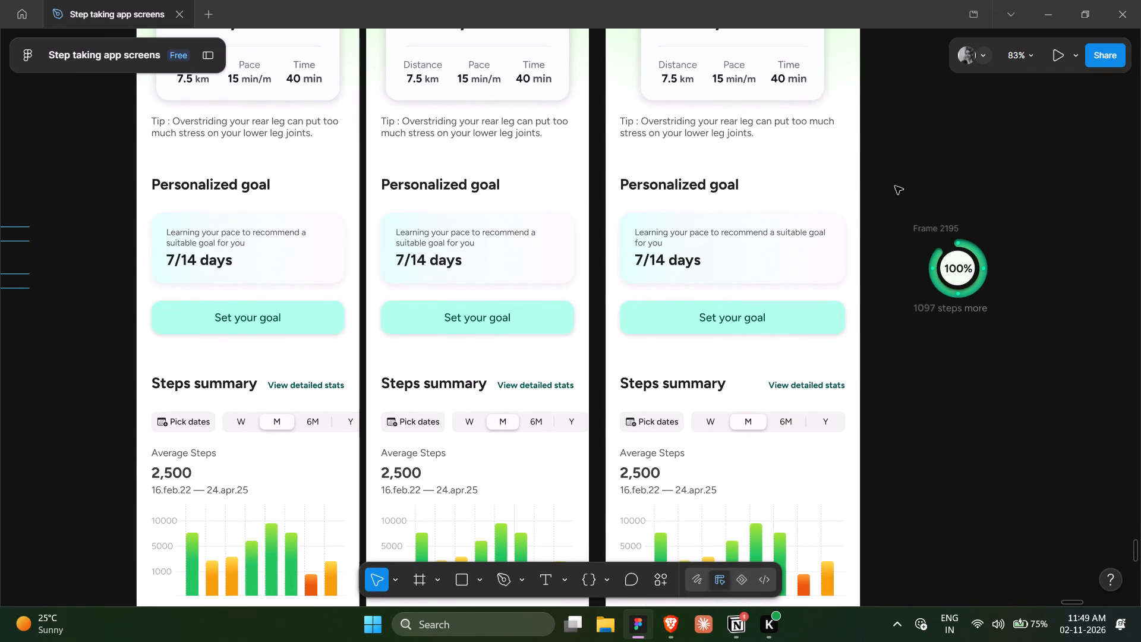
scroll(895, 186, left, 1)
scroll(895, 186, right, 1)
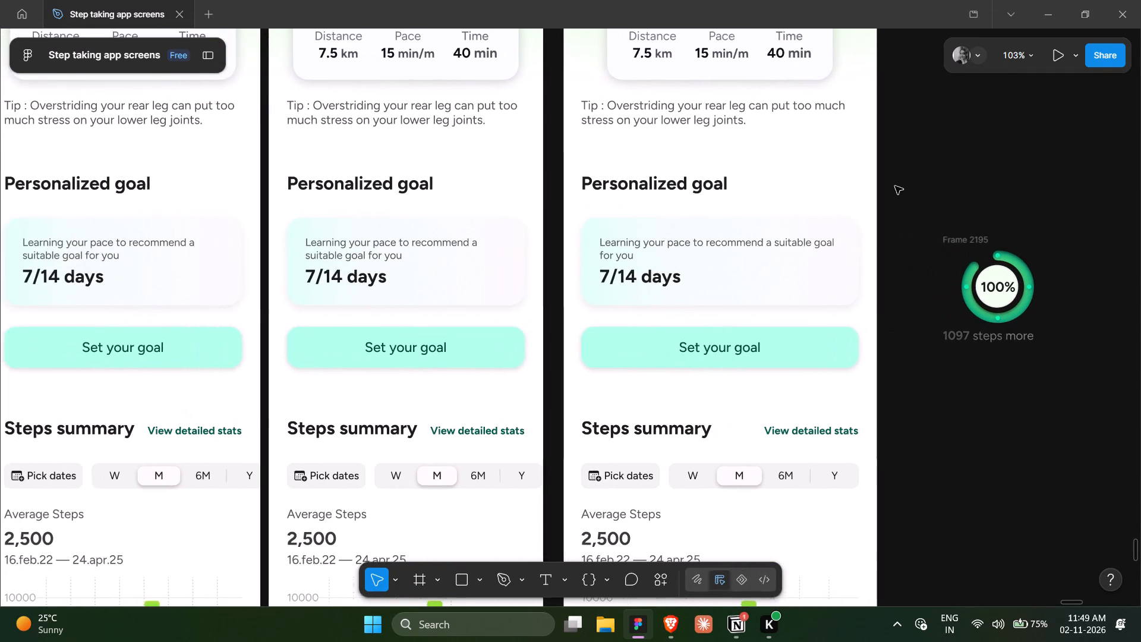
scroll(895, 186, right, 1)
click(952, 172)
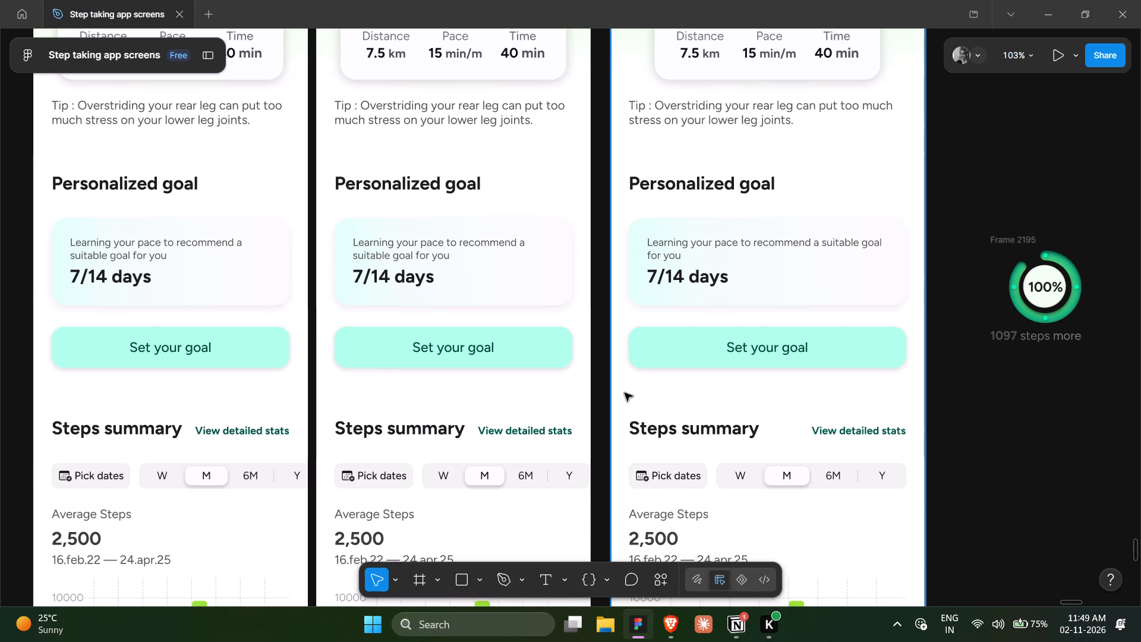
scroll(625, 393, up, 1)
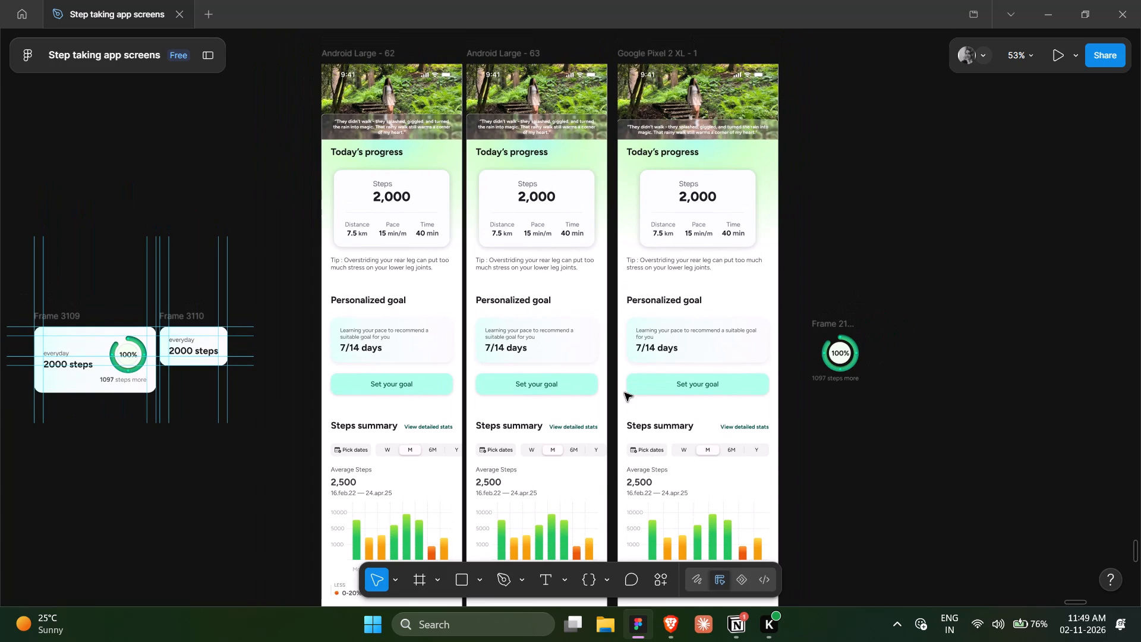
click(790, 368)
click(798, 411)
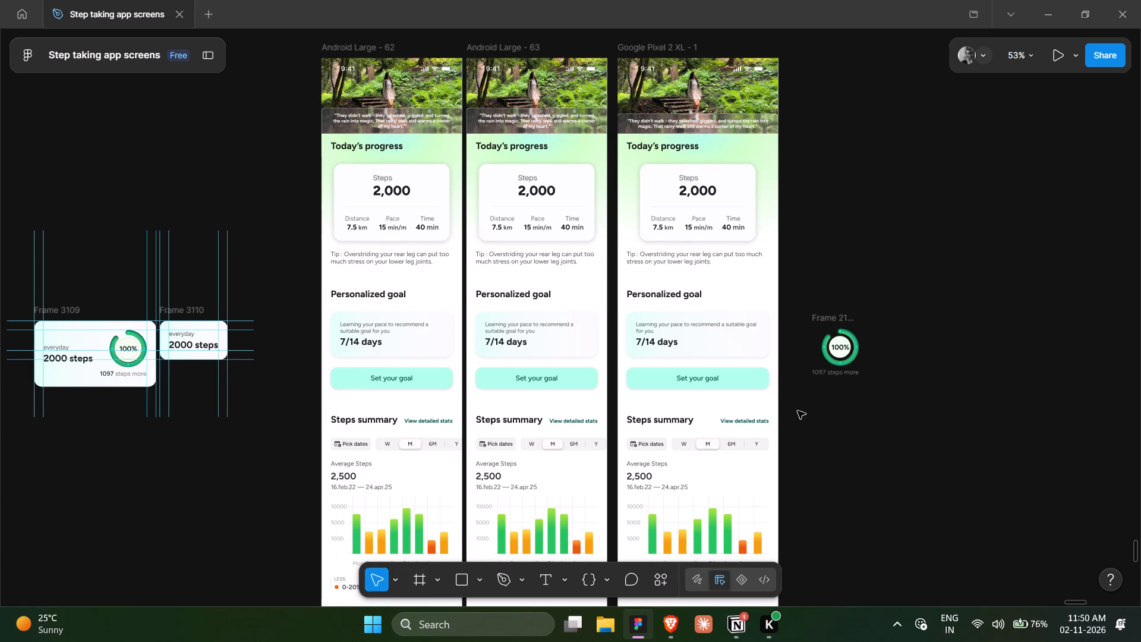
click(800, 428)
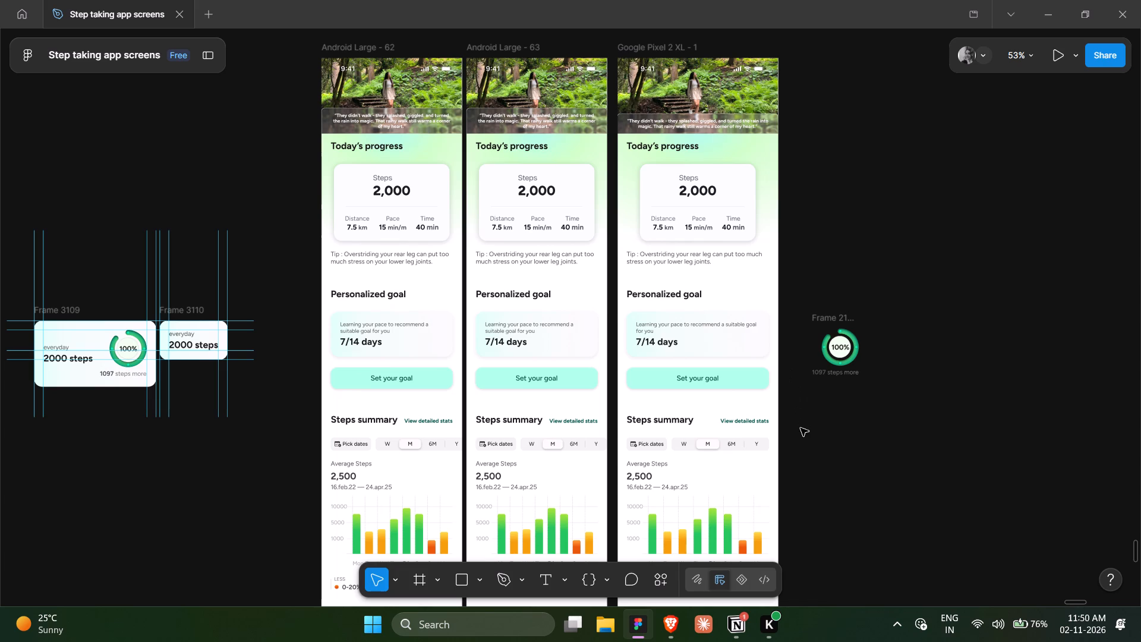